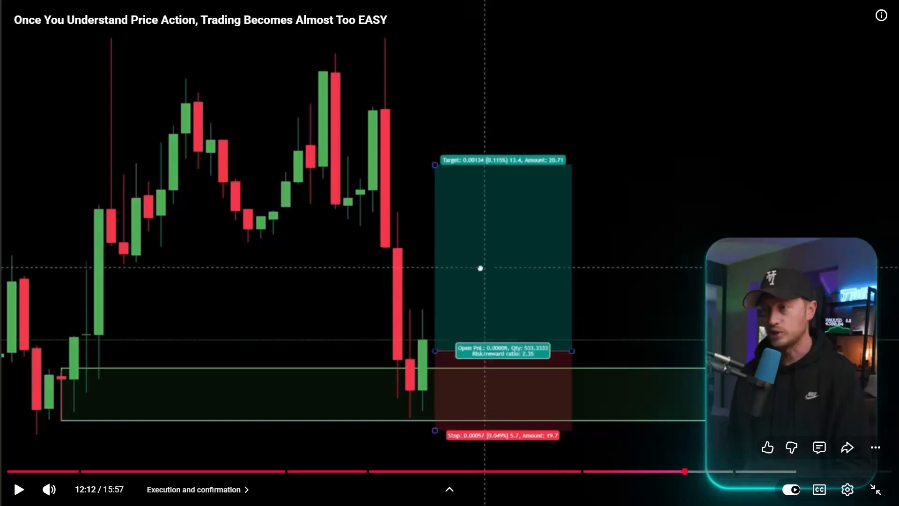
Leave the full-screen video, switch to the Traders Casa backtest session and close the advertisement.
click(877, 491)
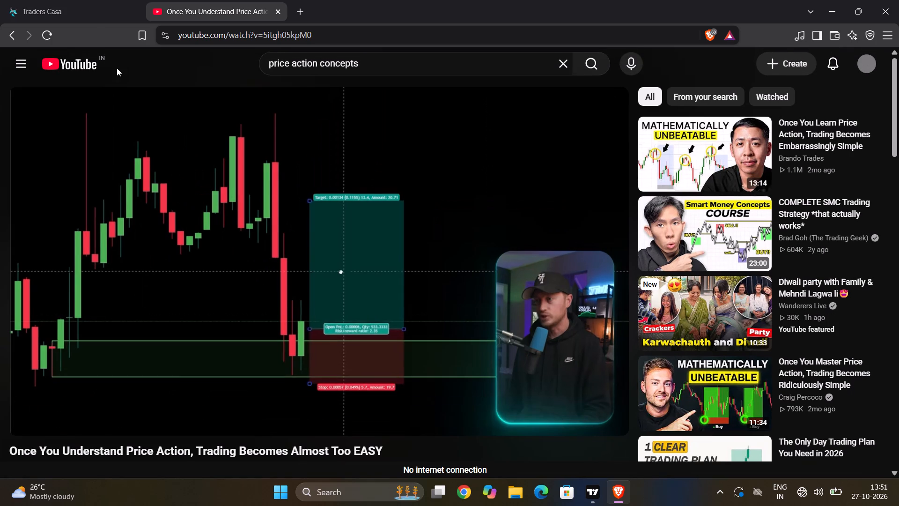
click(94, 0)
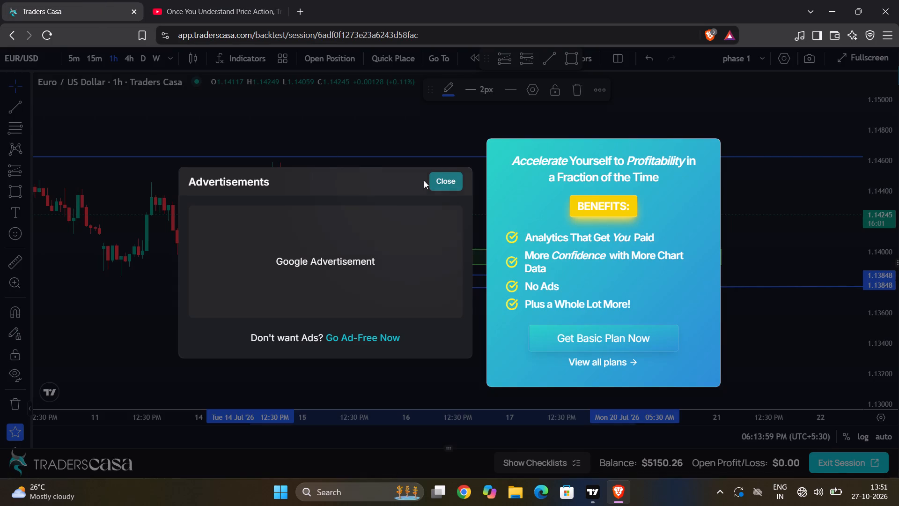
click(439, 179)
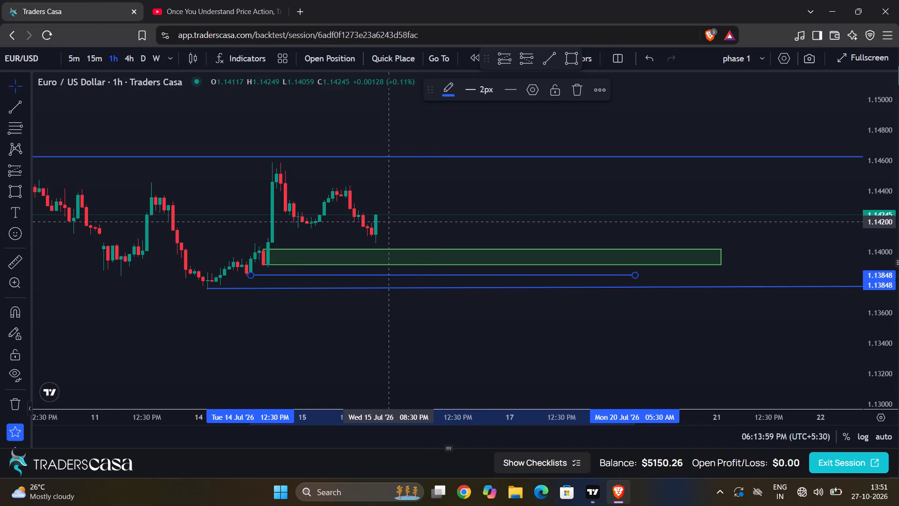
Enlarge the EUR/USD chart to full screen and switch it to the 15-minute timeframe.
scroll(395, 211, down, 3)
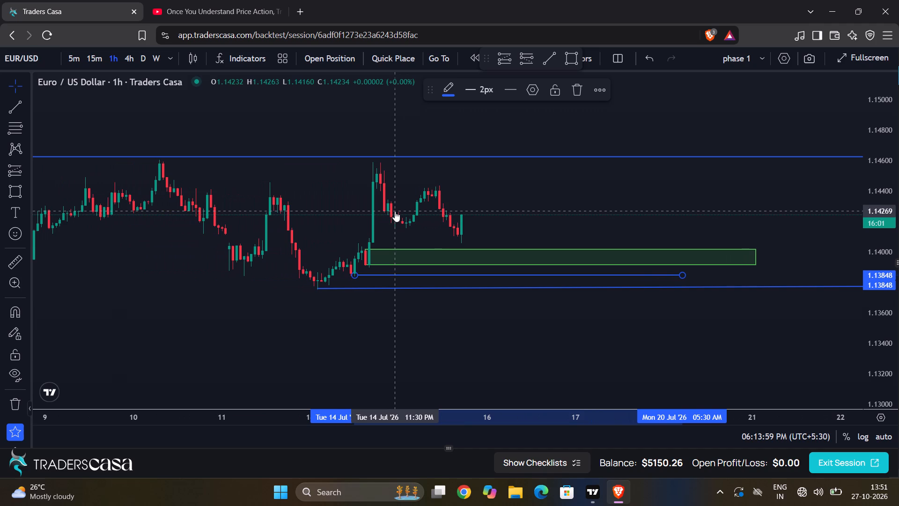
key(F11)
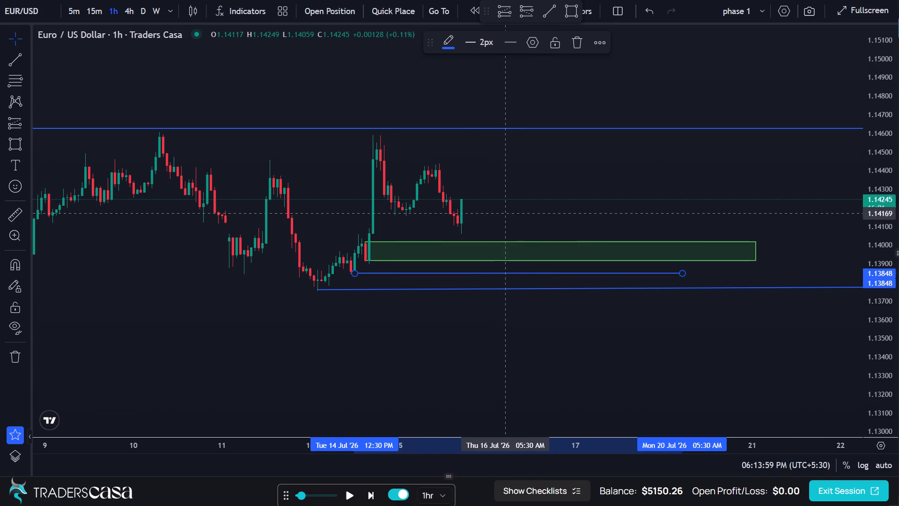
scroll(497, 226, up, 2)
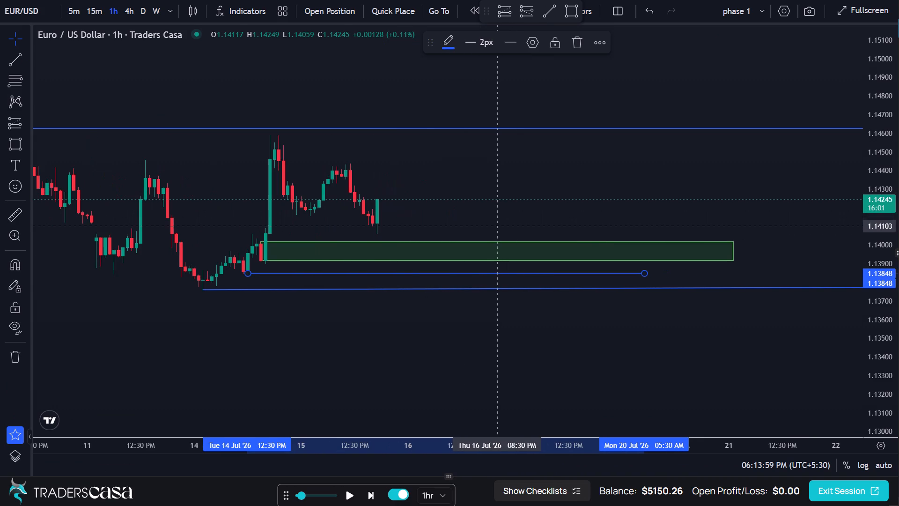
drag(403, 205, 508, 215)
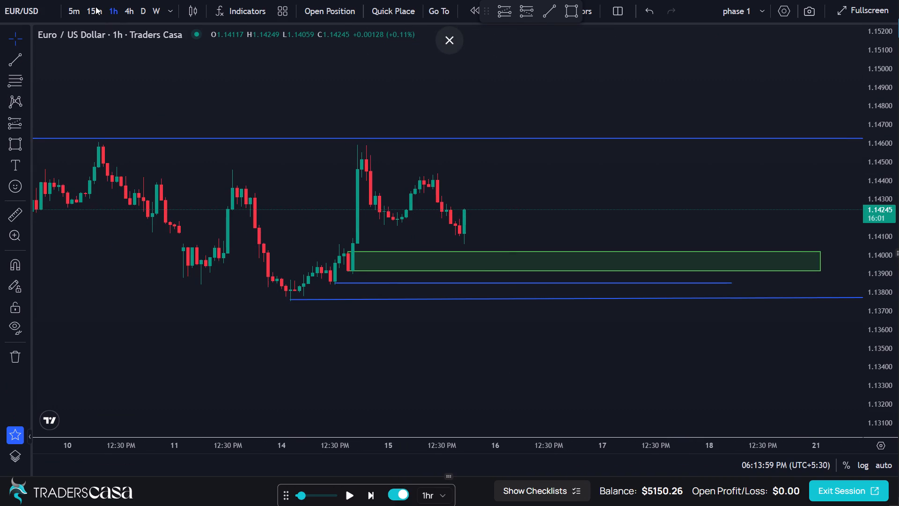
click(96, 7)
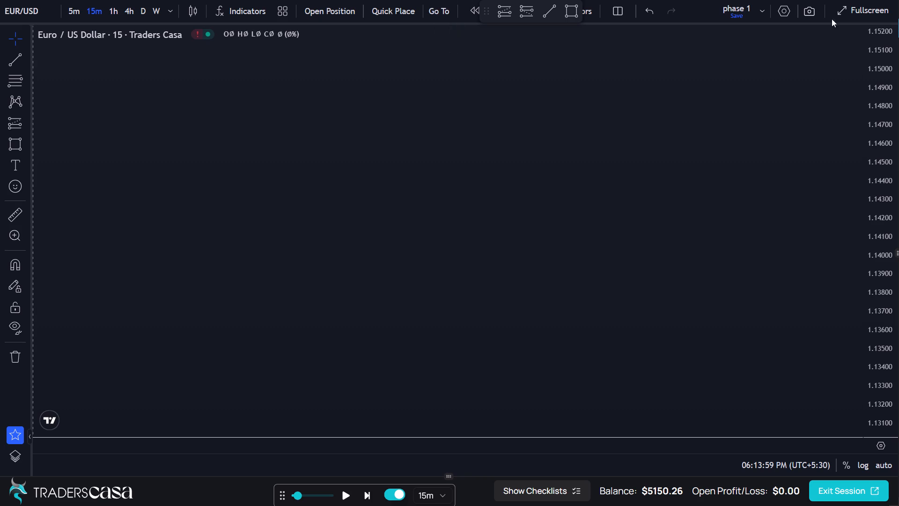
Leave full-screen mode and check the Wi-Fi connection in the system's quick settings.
click(843, 7)
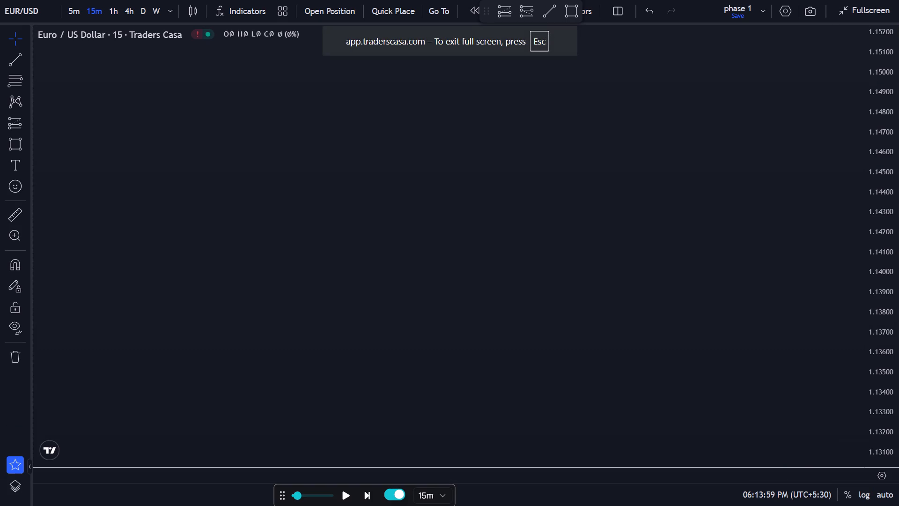
click(857, 21)
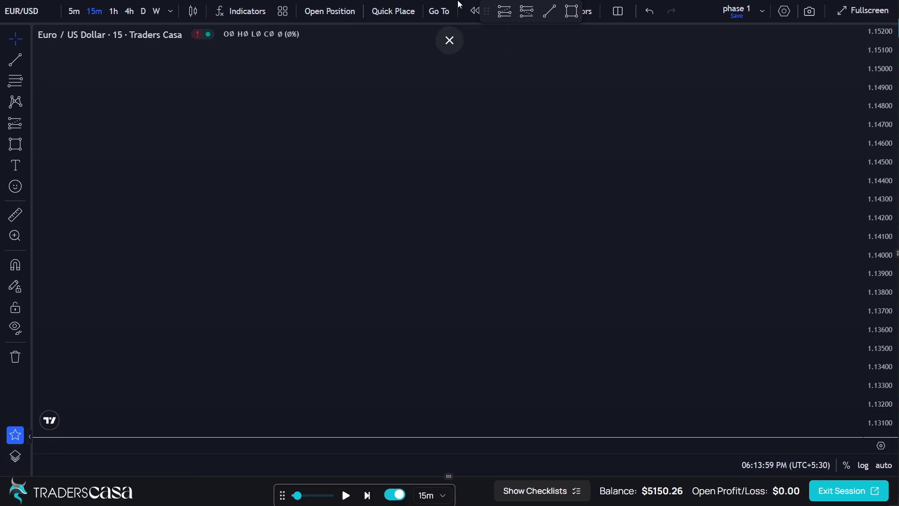
click(448, 35)
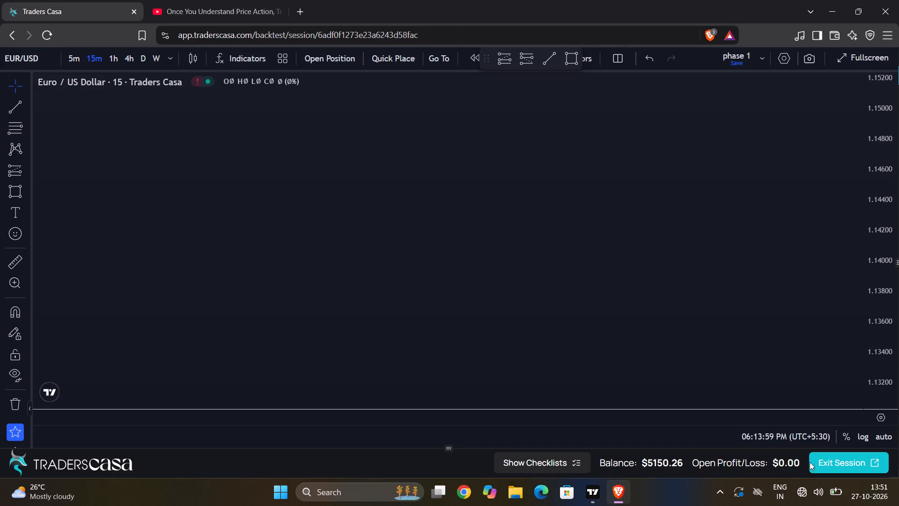
click(799, 493)
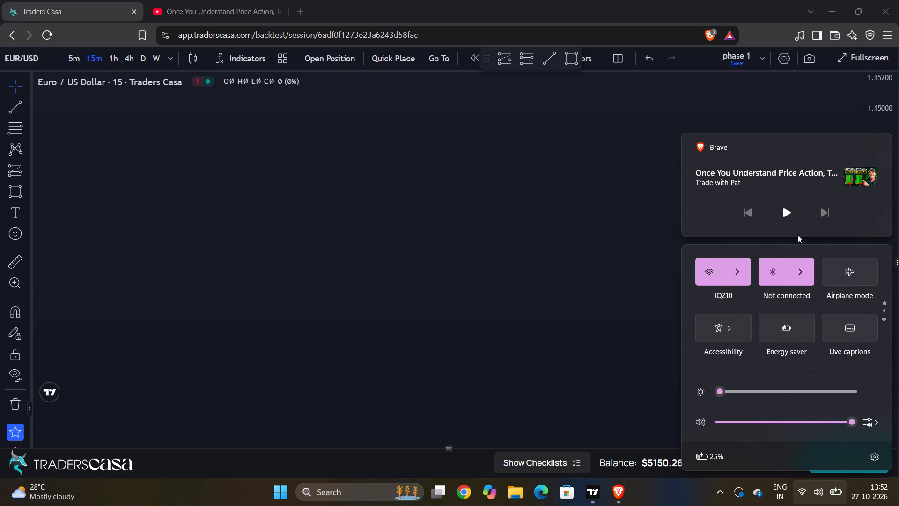
click(635, 251)
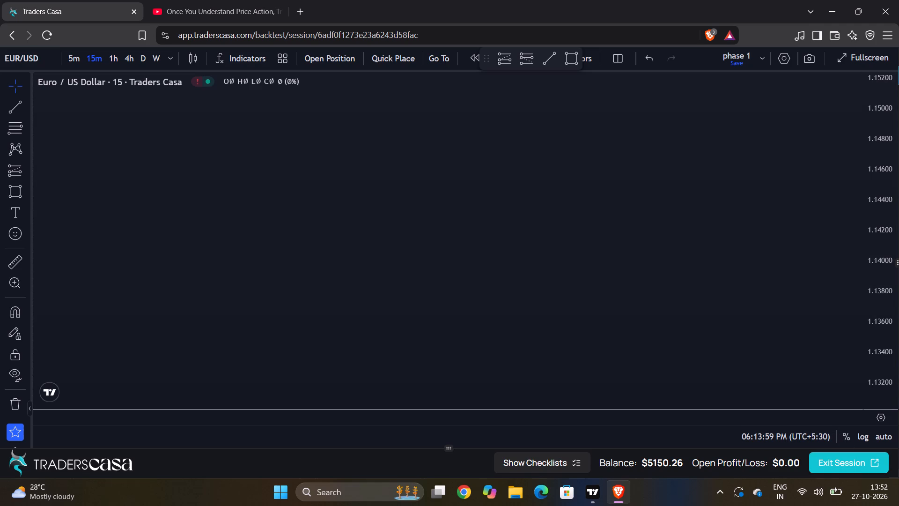
Return the EUR/USD 15-minute chart to full screen.
click(852, 58)
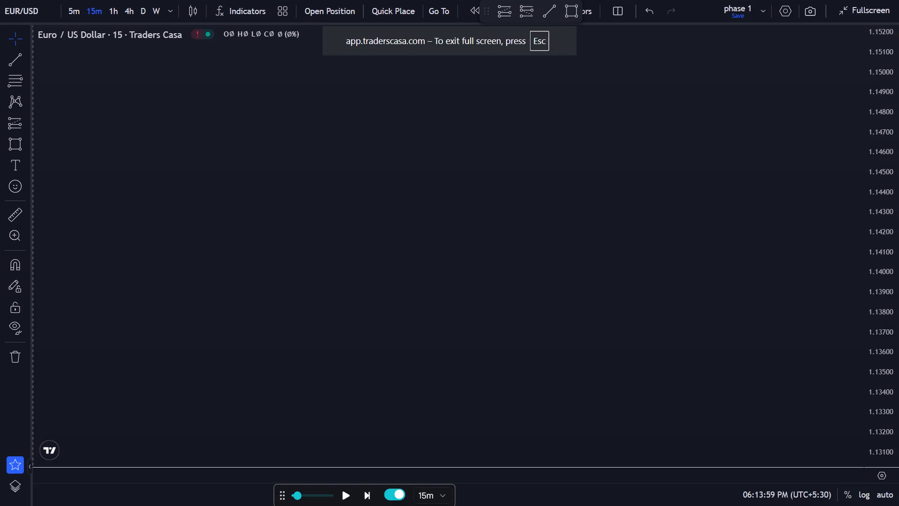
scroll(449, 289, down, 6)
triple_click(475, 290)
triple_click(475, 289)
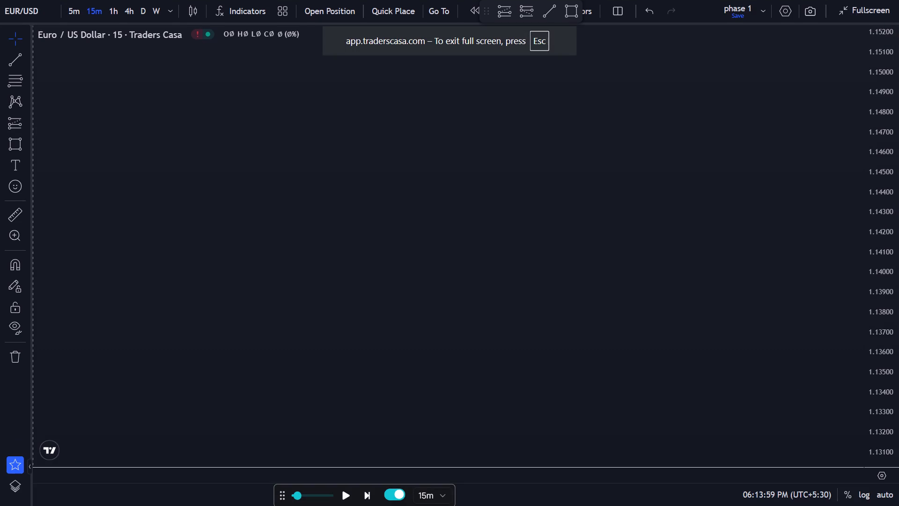
Leave full screen, exit the backtest session and reopen the phase 1 session from the Backtest page.
double_click(475, 289)
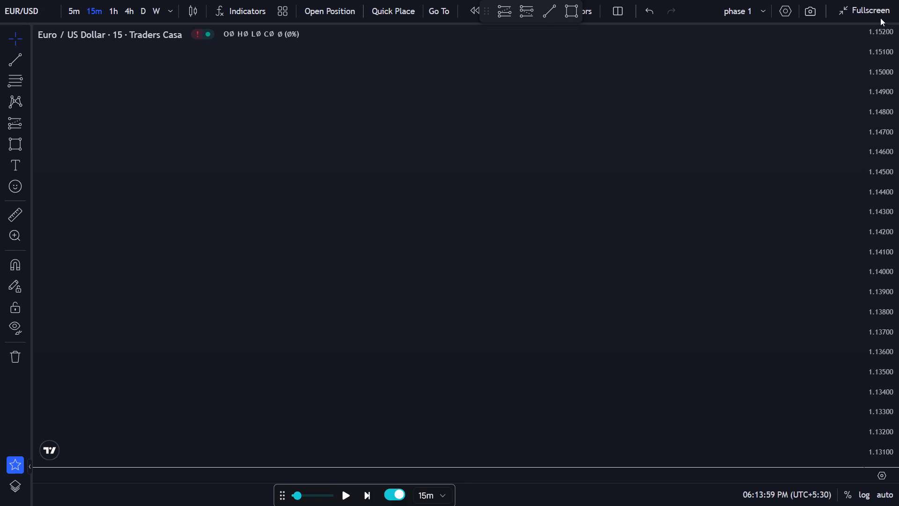
click(851, 8)
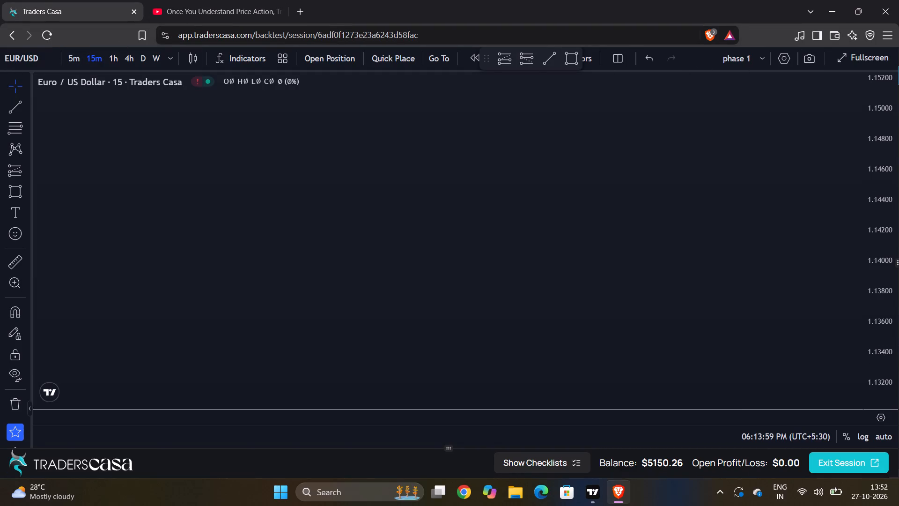
click(191, 15)
click(71, 0)
click(831, 466)
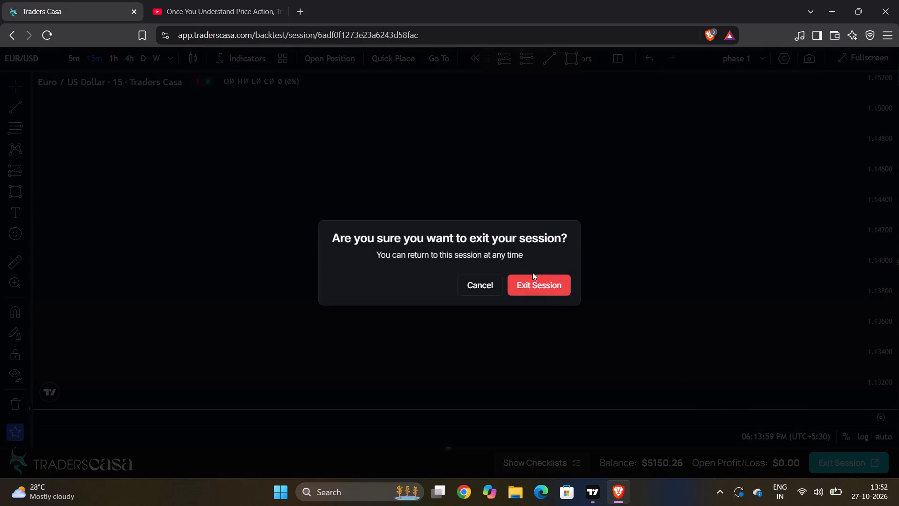
click(532, 283)
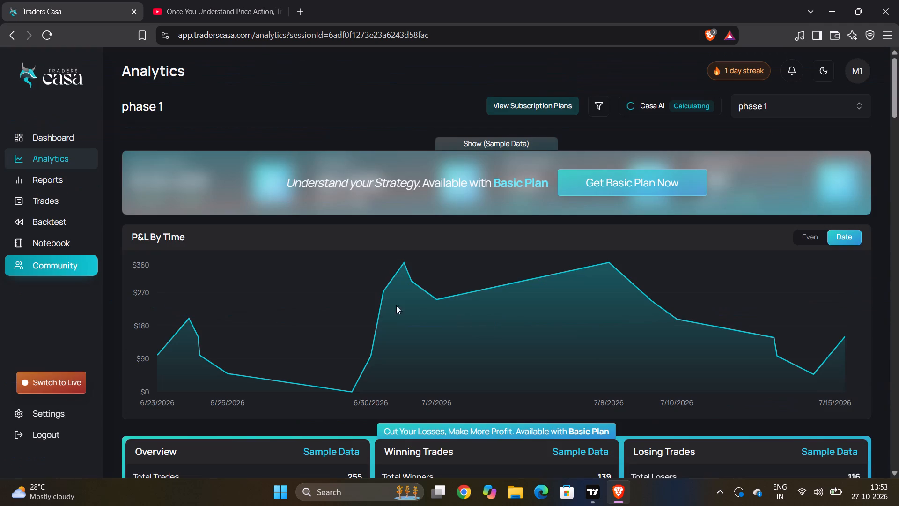
click(62, 224)
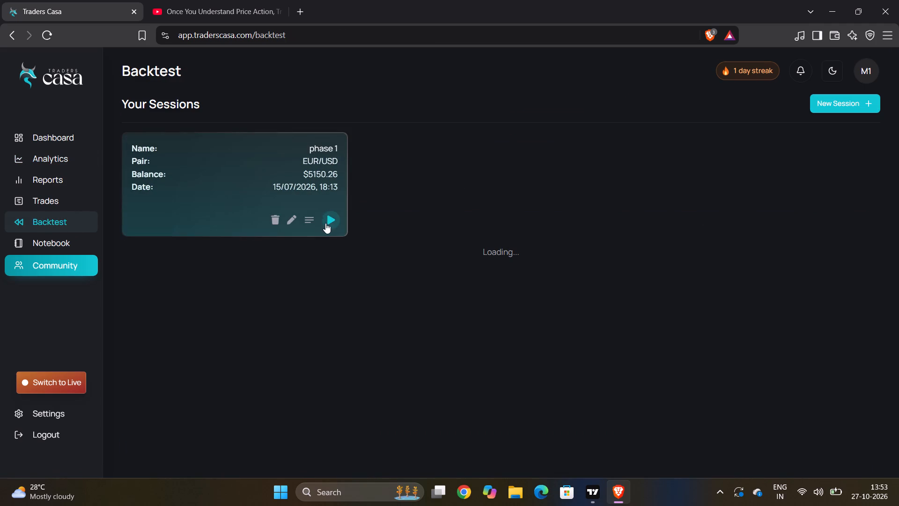
click(325, 223)
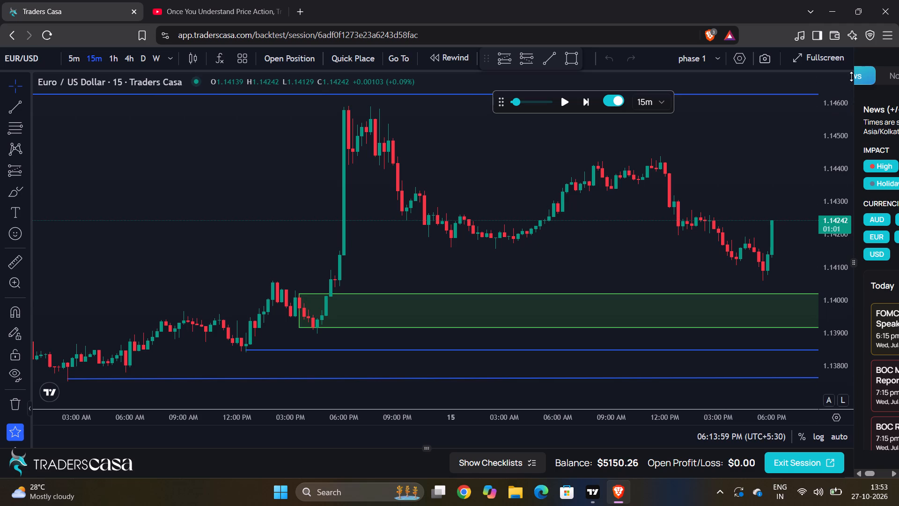
Show the reloaded chart in full screen and move the replay controls off the candles to below the time axis.
click(828, 60)
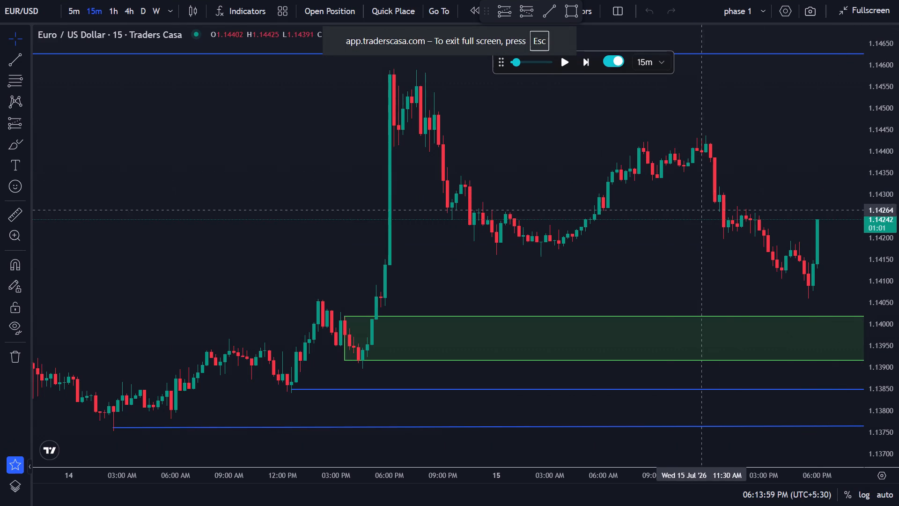
drag(504, 63, 441, 185)
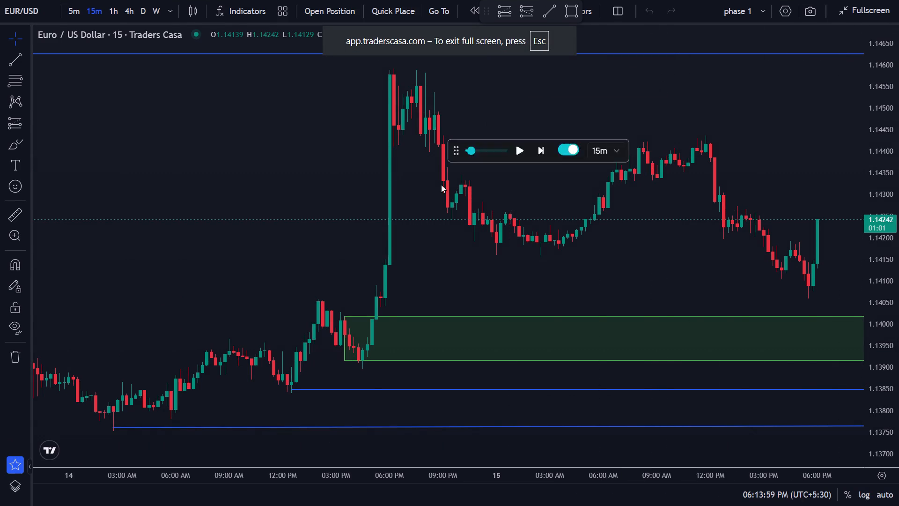
drag(441, 185, 336, 503)
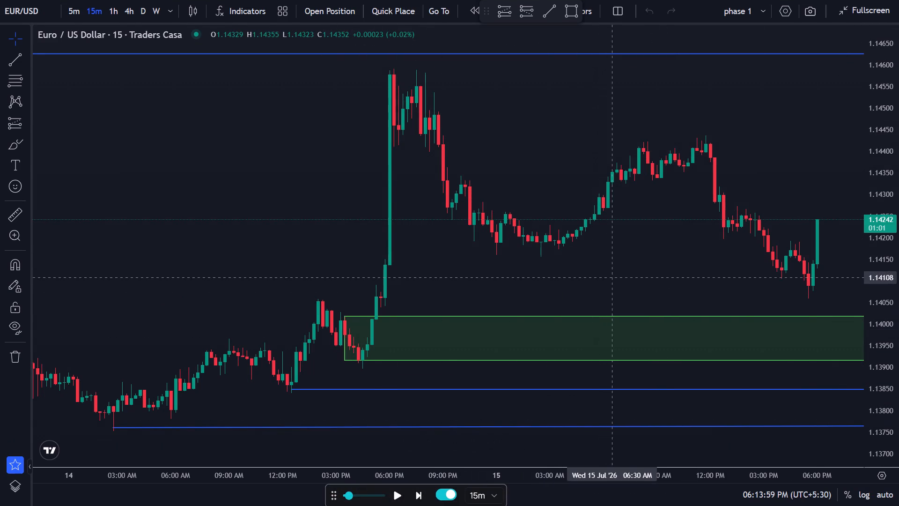
Draw a near-horizontal trend line at about 1.14429 over the 15 July highs, from 08:00 AM to 05:15 PM.
drag(614, 277, 411, 290)
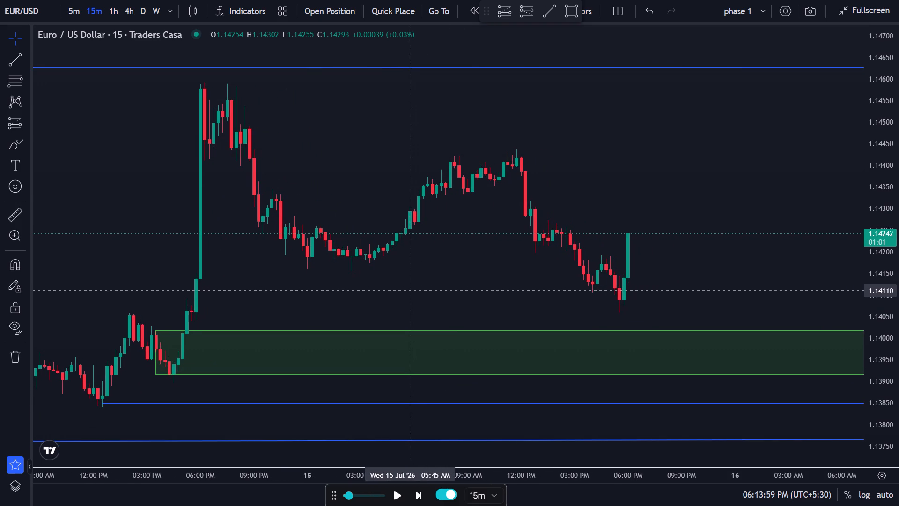
click(16, 59)
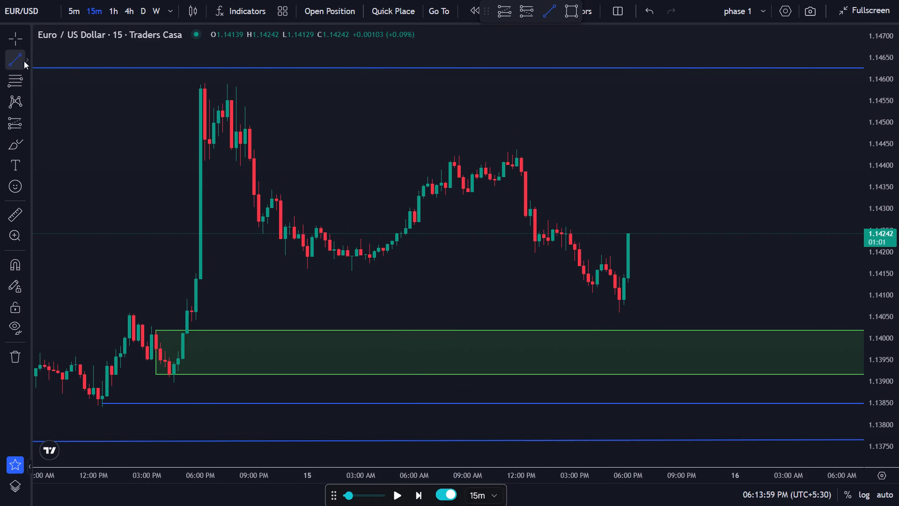
click(452, 153)
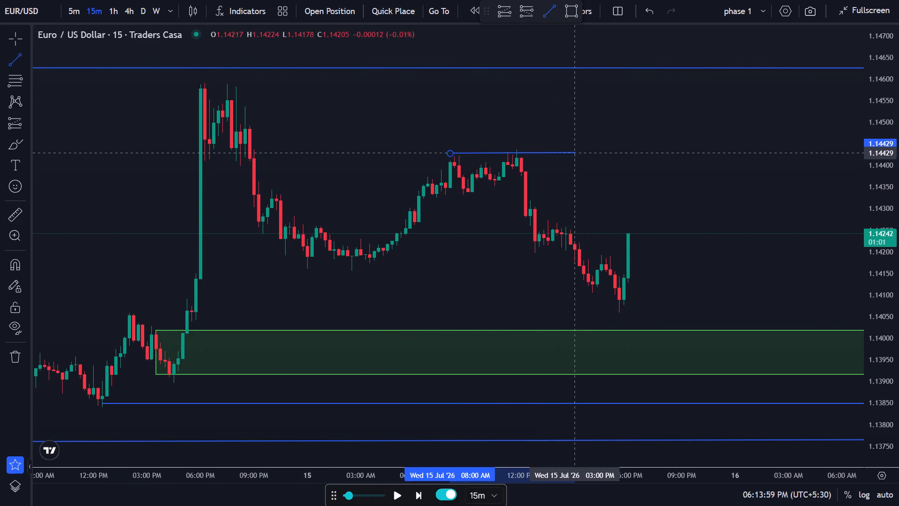
click(615, 152)
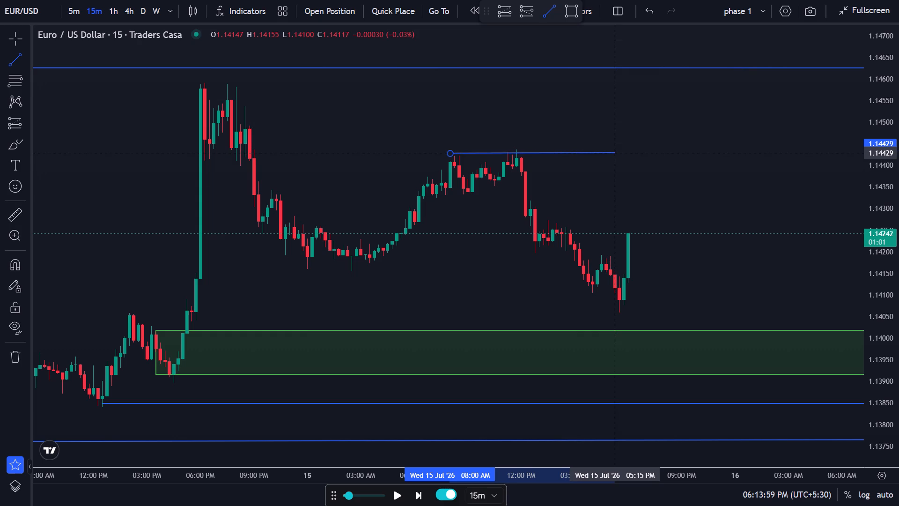
click(574, 113)
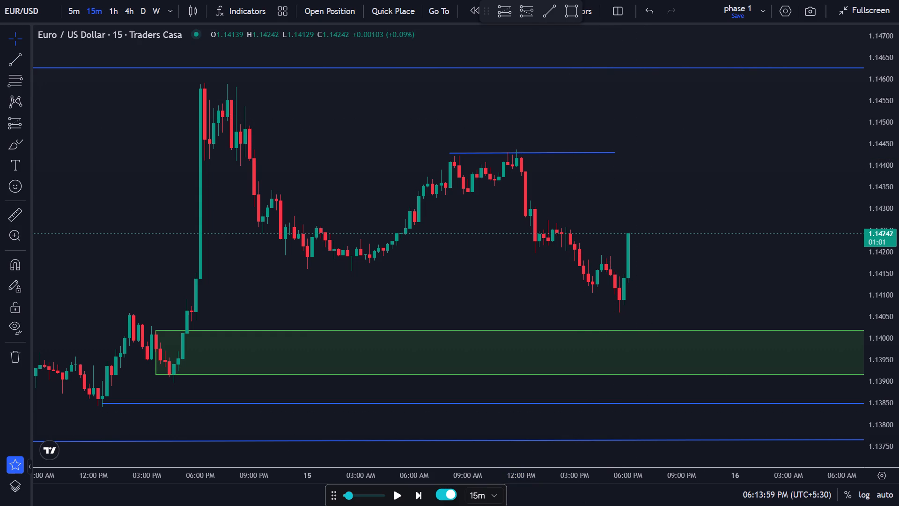
Advance the replay in 15-minute candles to 11:14:59 PM on 15 July, past the upper blue line.
triple_click(420, 495)
triple_click(420, 495)
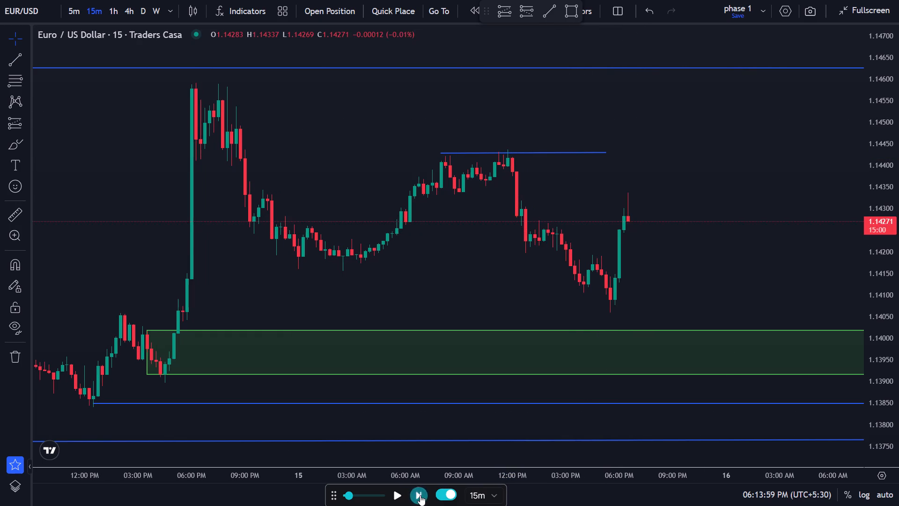
triple_click(420, 495)
triple_click(420, 495)
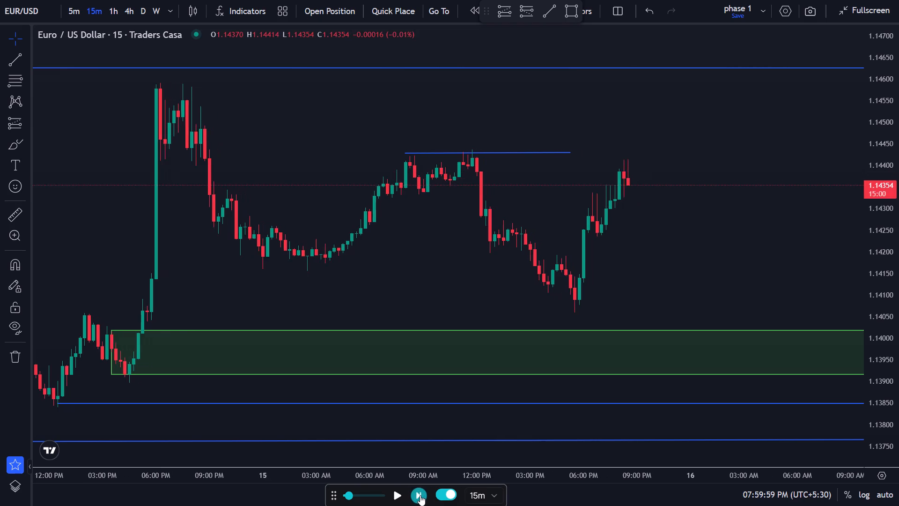
triple_click(420, 495)
triple_click(420, 495)
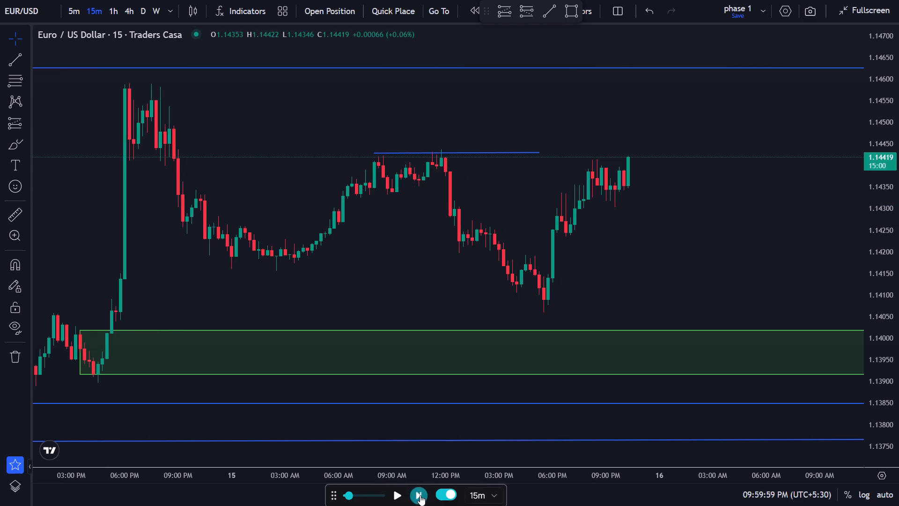
double_click(420, 495)
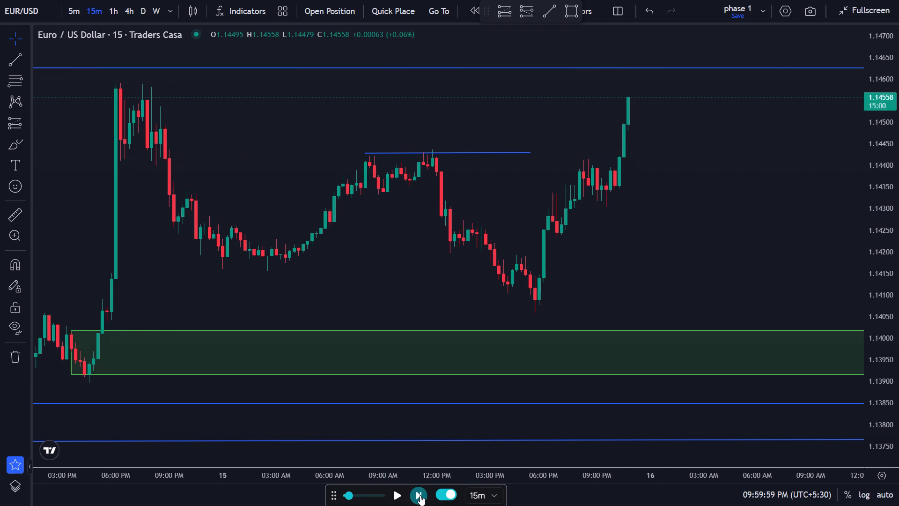
click(420, 495)
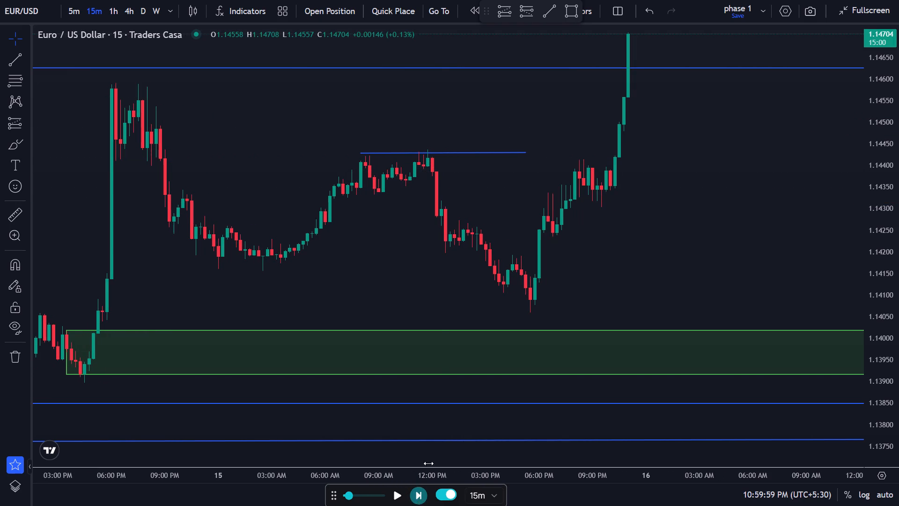
Advance the replay further in 15-minute candles to 12:44:59 AM on 16 July.
scroll(654, 216, down, 3)
scroll(654, 216, up, 4)
scroll(654, 216, down, 1)
drag(677, 282, 656, 419)
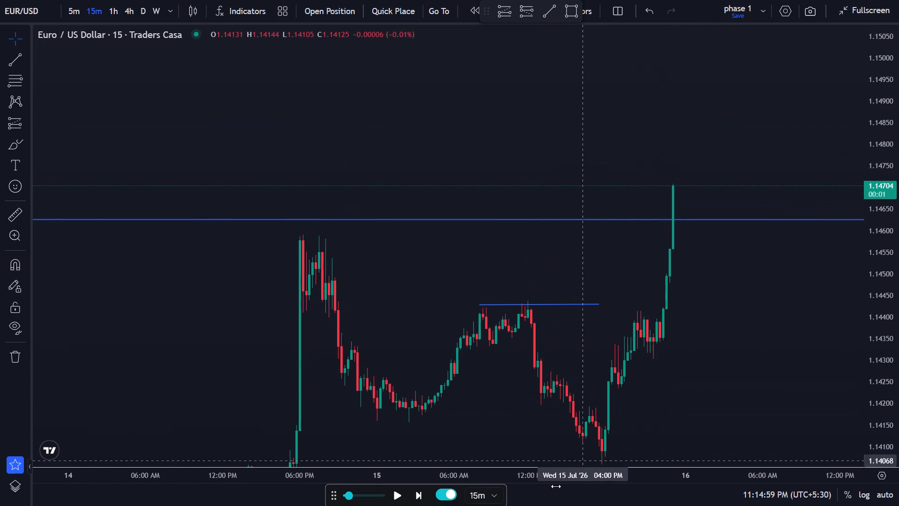
click(420, 490)
click(420, 490)
click(420, 490)
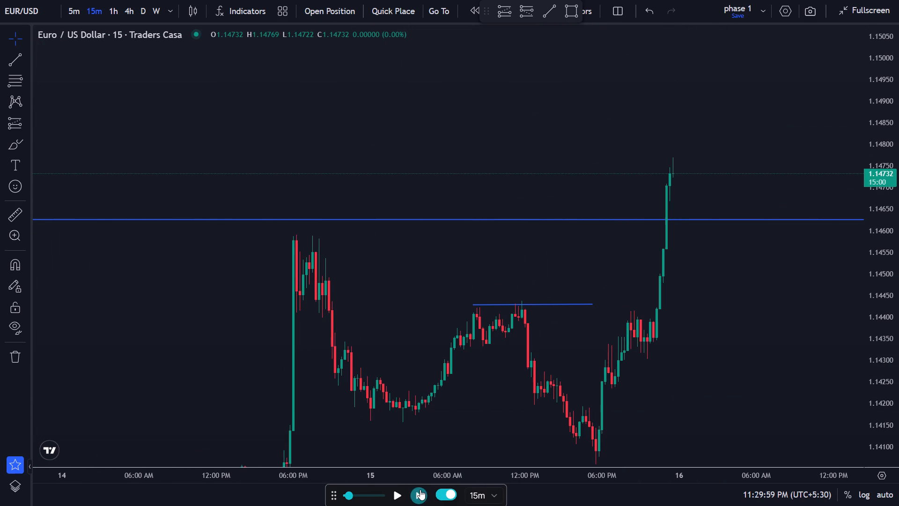
click(420, 490)
click(420, 490)
click(420, 490)
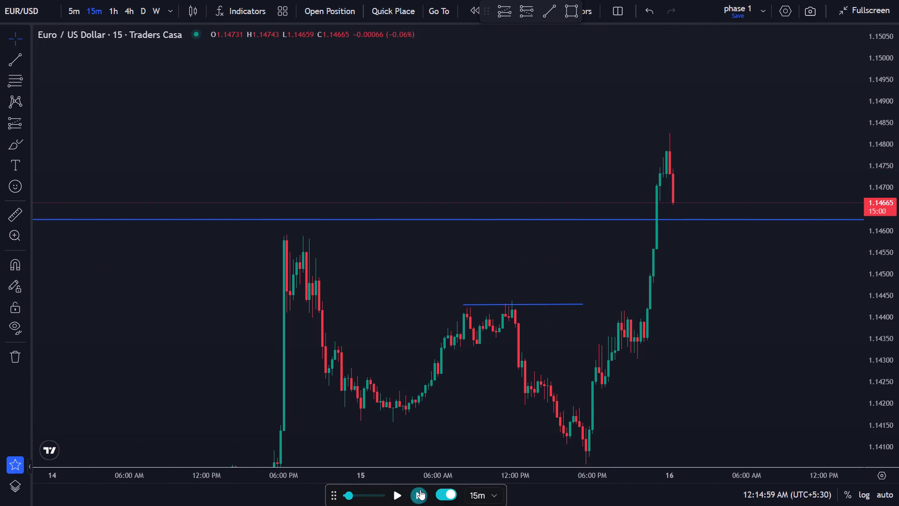
Draw a near-horizontal trend line at about 1.1459 from the 14 July 07:15 PM high to 16 July 09:15 AM.
scroll(516, 193, up, 1)
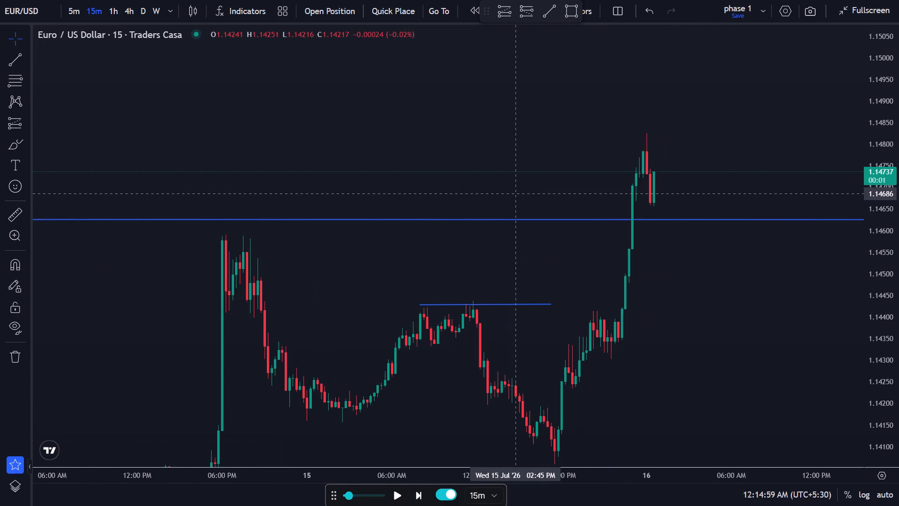
click(16, 63)
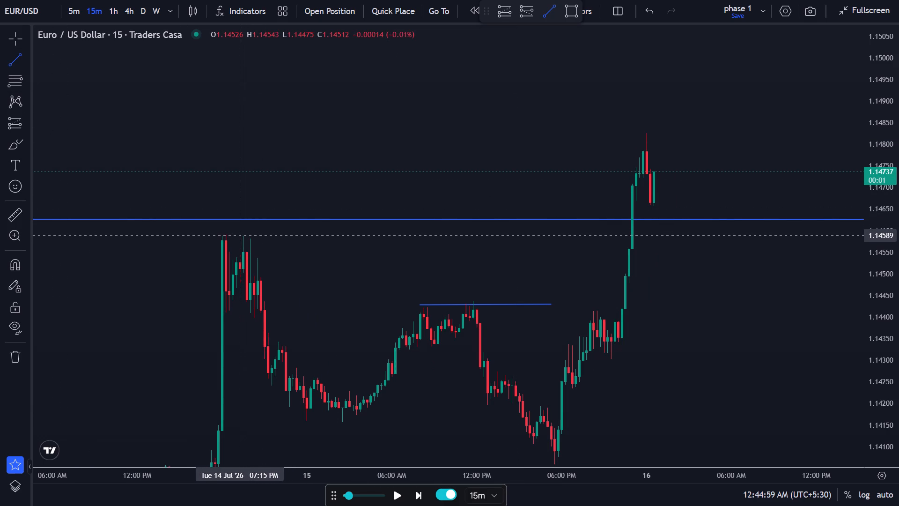
click(242, 235)
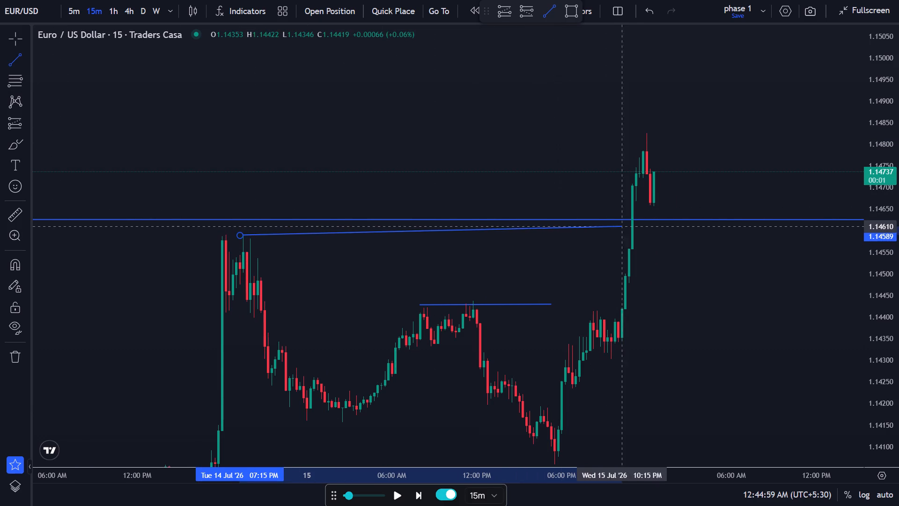
click(779, 234)
click(715, 175)
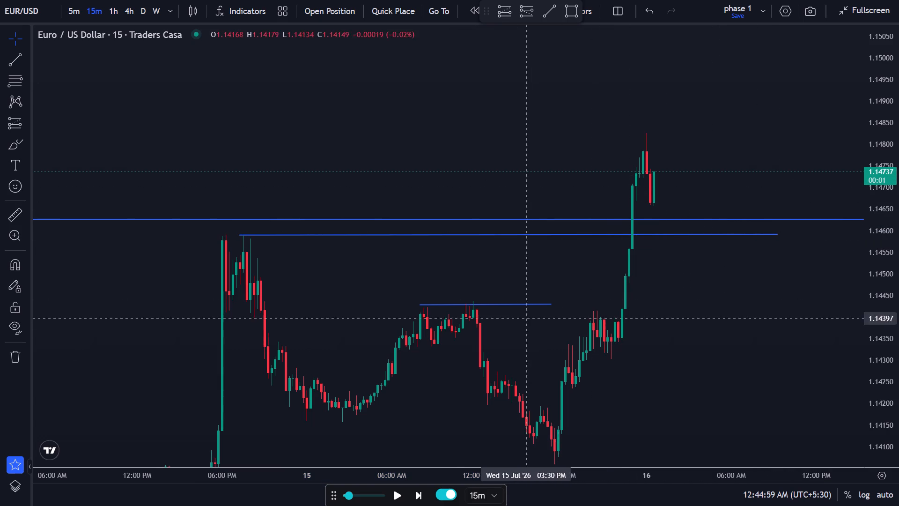
Advance the replay in 15-minute candles from 12:44:59 AM to 03:59:59 AM on 16 July.
click(421, 491)
click(421, 491)
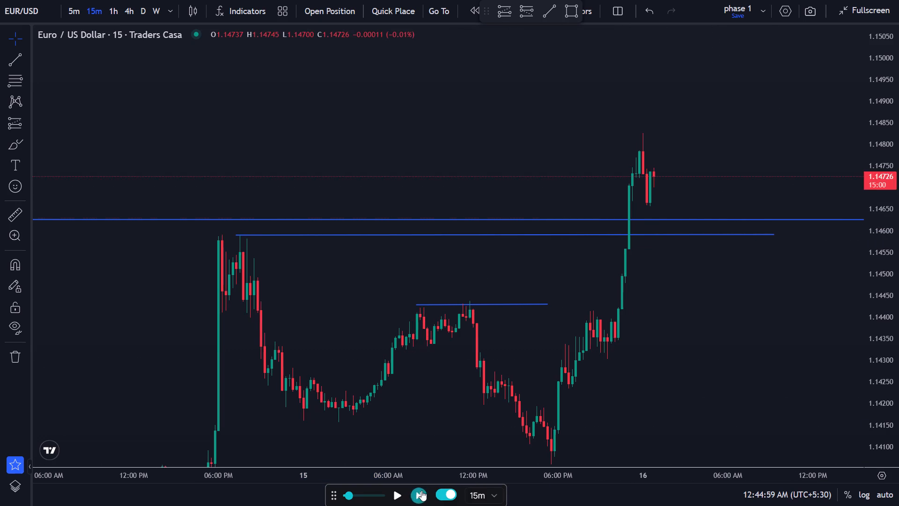
click(421, 491)
click(421, 491)
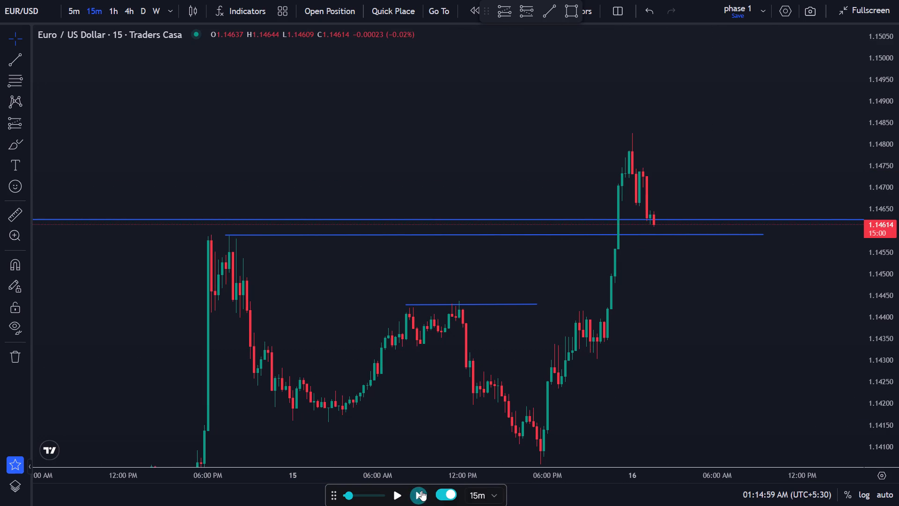
click(421, 491)
click(421, 491)
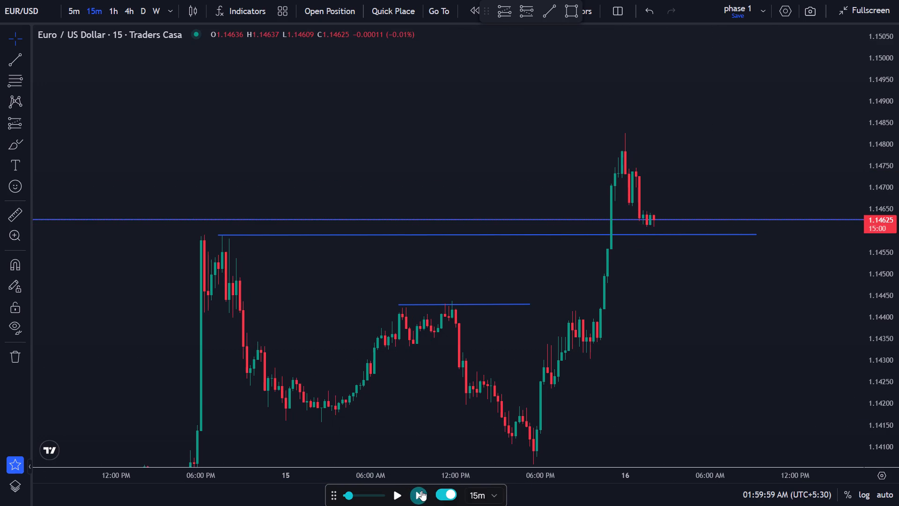
click(421, 491)
click(421, 491)
click(421, 491)
click(421, 491)
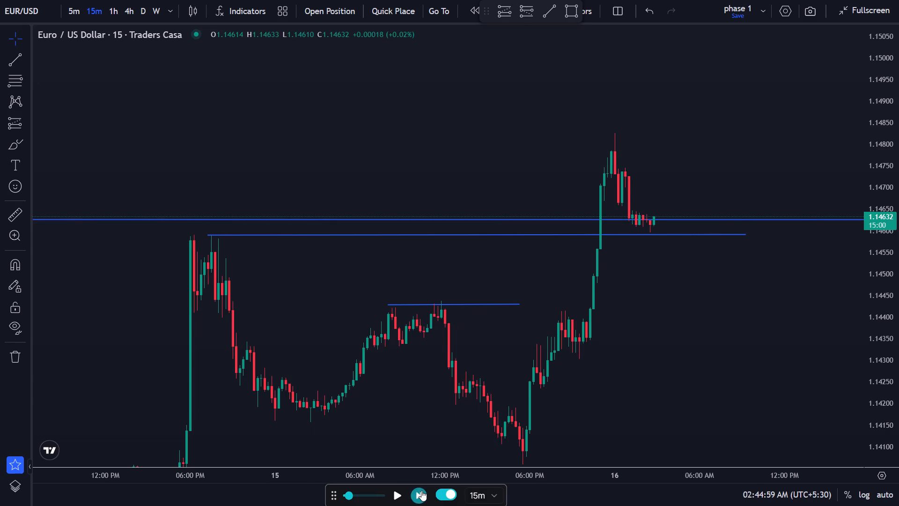
click(421, 491)
click(421, 491)
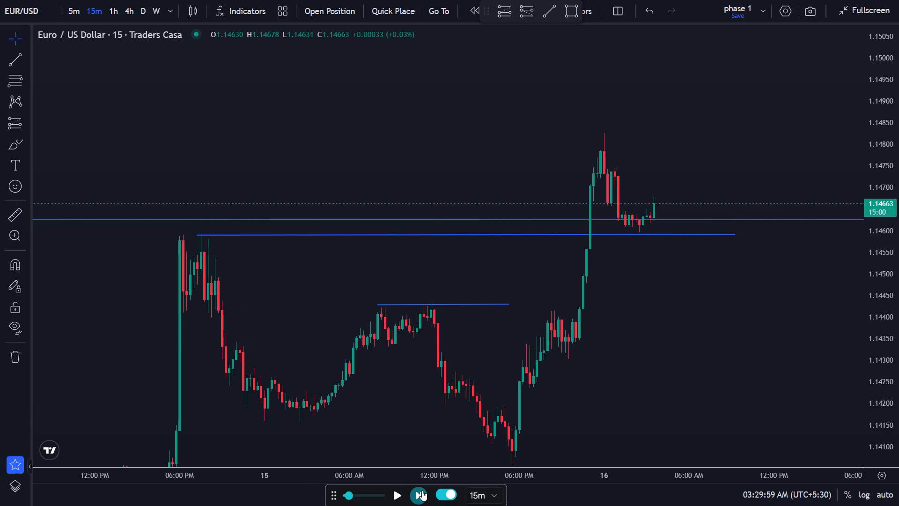
click(422, 491)
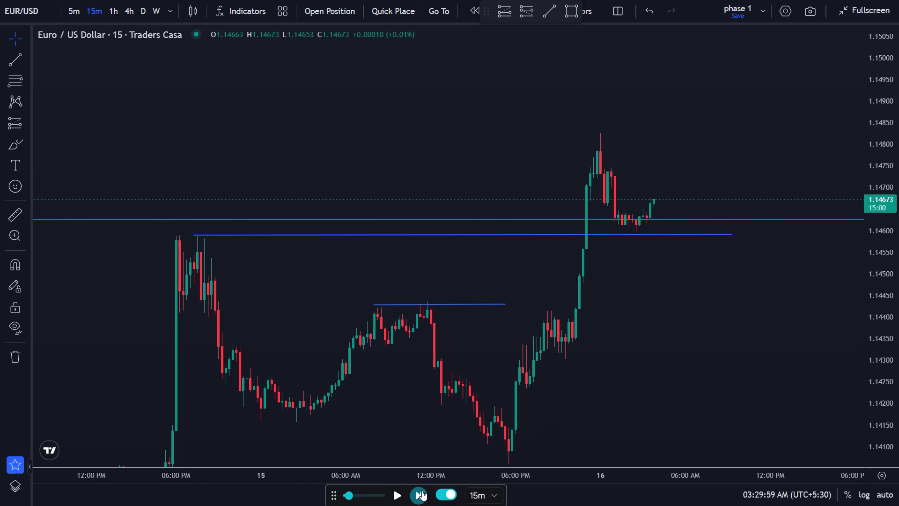
Continue the replay in 15-minute candles to 12:59:59 PM on 16 July.
scroll(659, 171, up, 4)
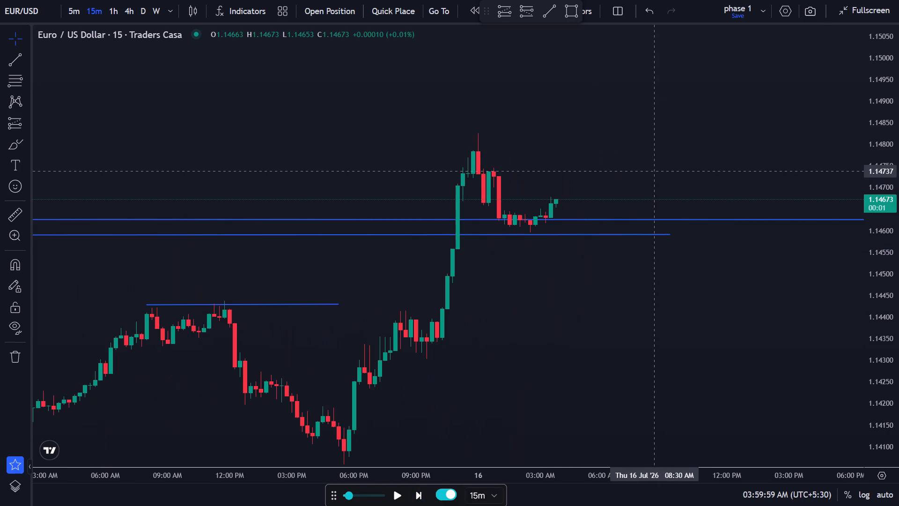
drag(651, 172, 571, 136)
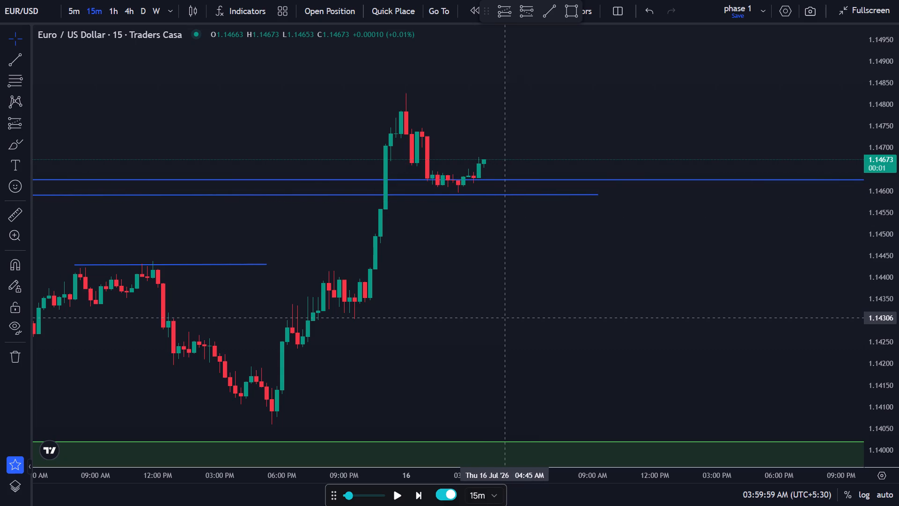
click(419, 497)
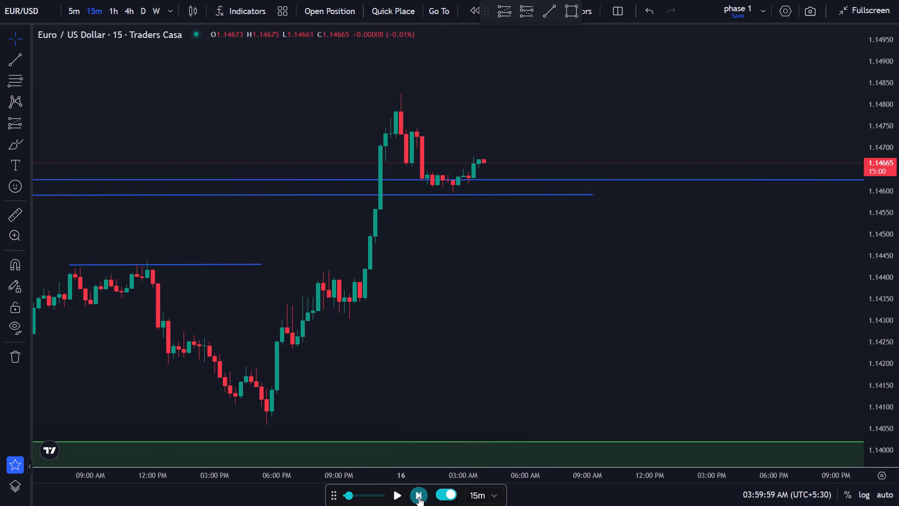
click(419, 497)
double_click(419, 497)
triple_click(419, 497)
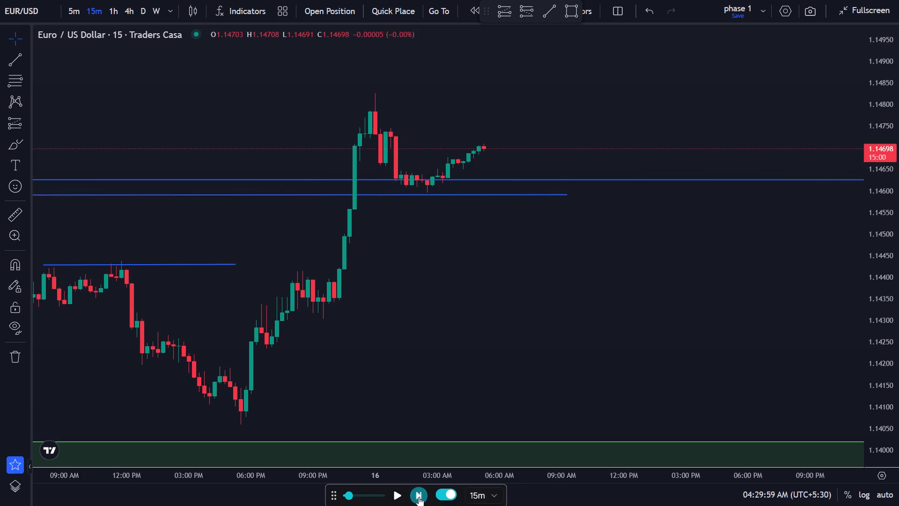
triple_click(419, 497)
triple_click(419, 497)
triple_click(419, 497)
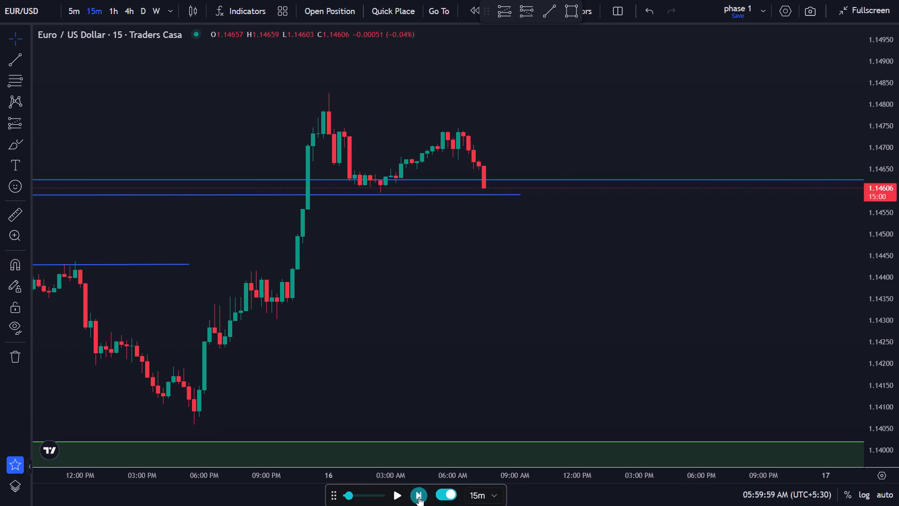
click(419, 497)
double_click(419, 497)
click(419, 497)
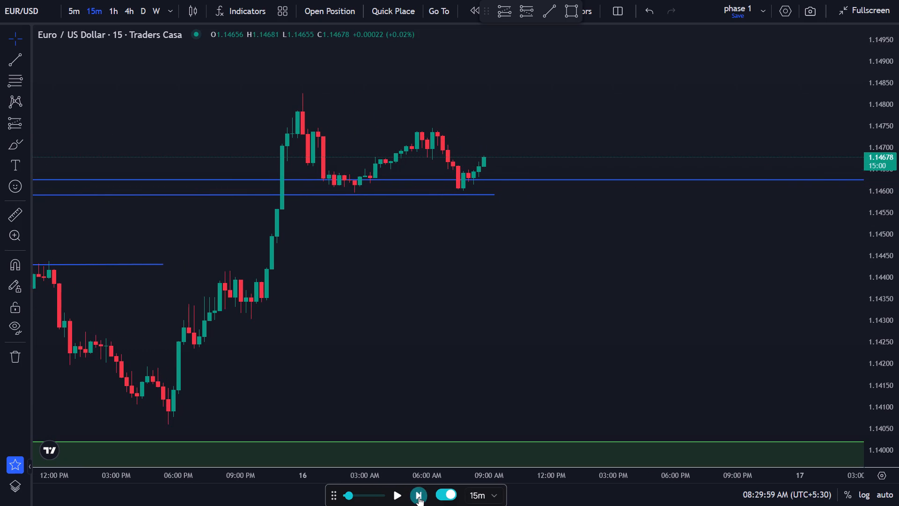
click(419, 497)
triple_click(419, 497)
triple_click(419, 497)
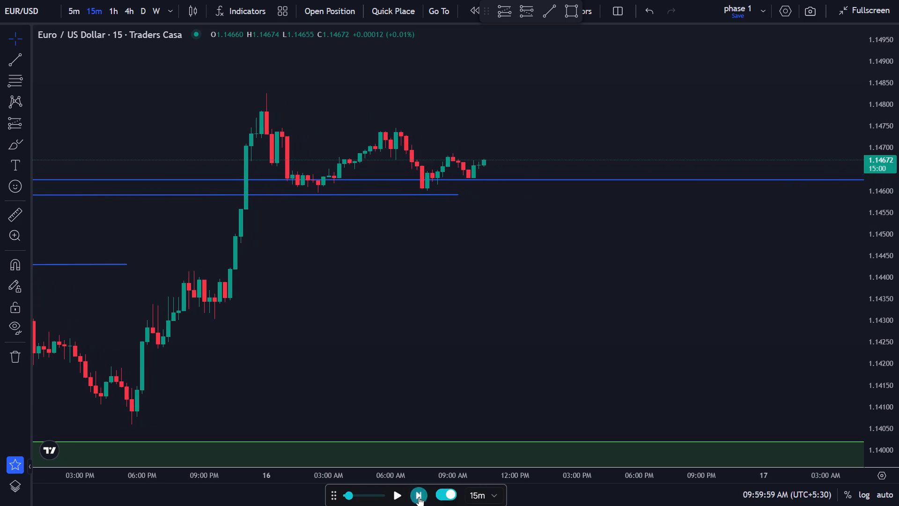
triple_click(419, 497)
triple_click(419, 497)
triple_click(419, 497)
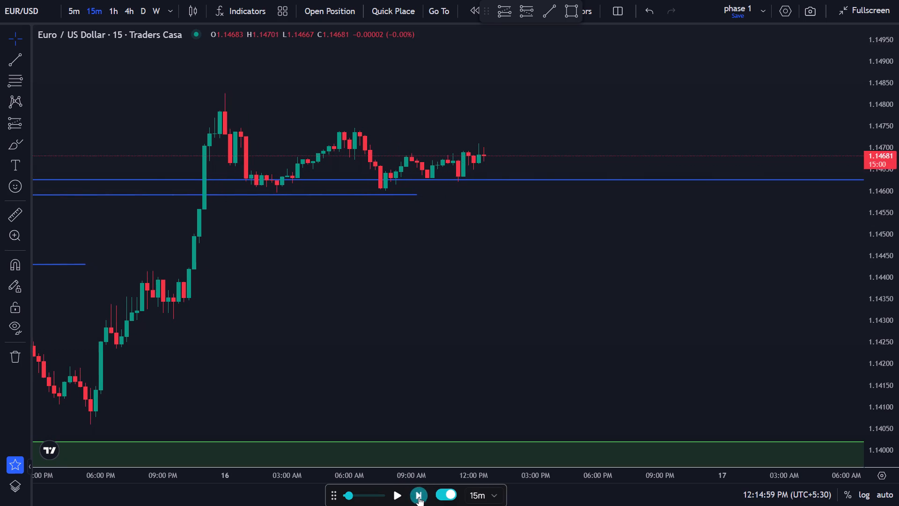
Delete the near-horizontal trend line at about 1.1459 that starts at the 14 July 07:15 PM high.
click(337, 194)
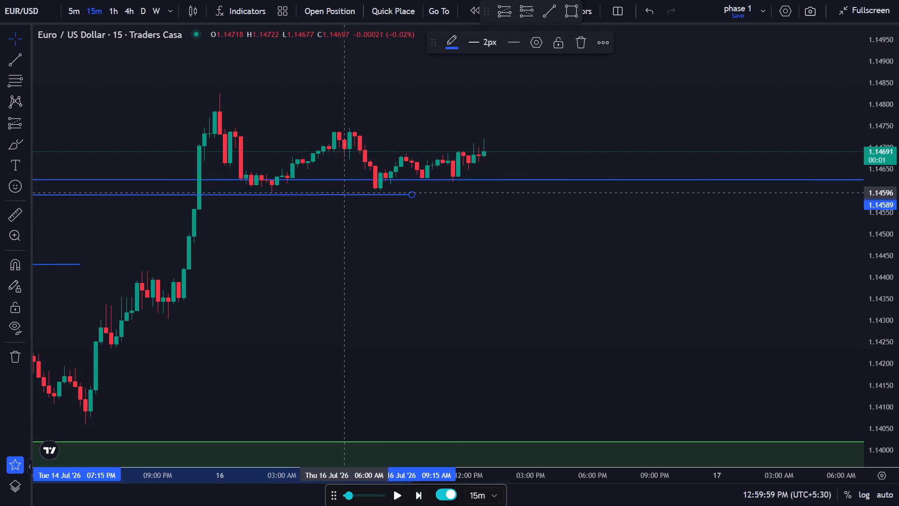
click(576, 48)
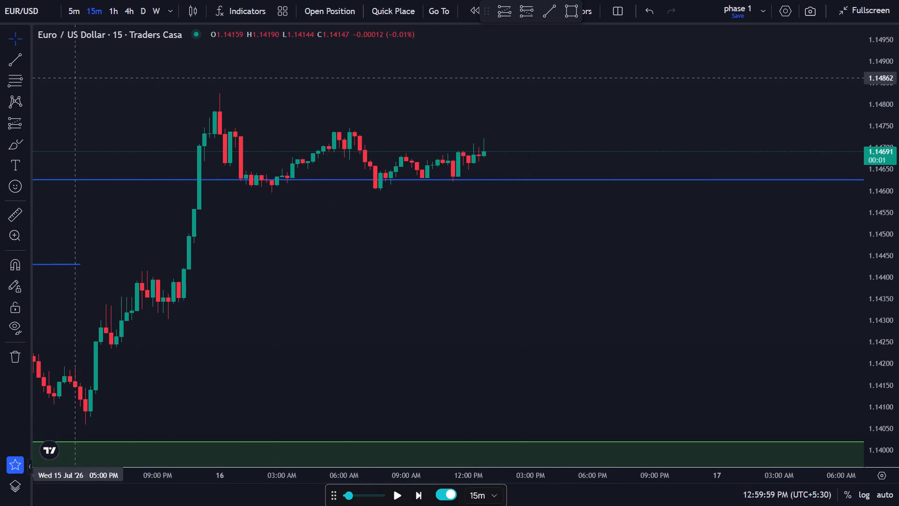
Draw a horizontal trend line at about 1.14593 from the 16 July 02:30 AM low to 02:15 PM.
click(19, 66)
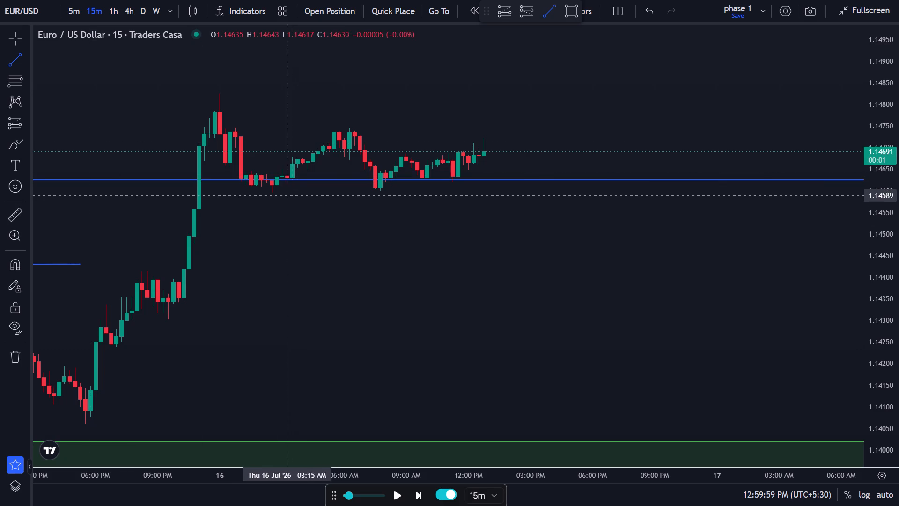
click(272, 193)
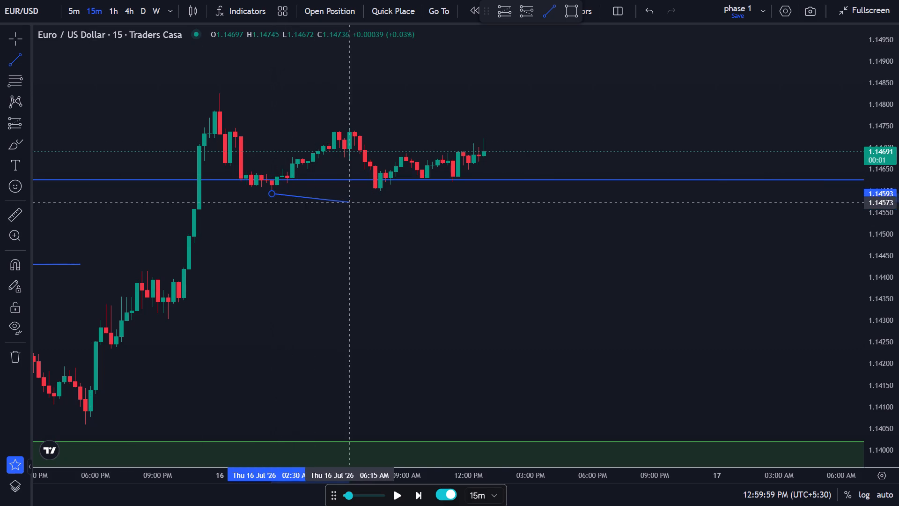
click(522, 194)
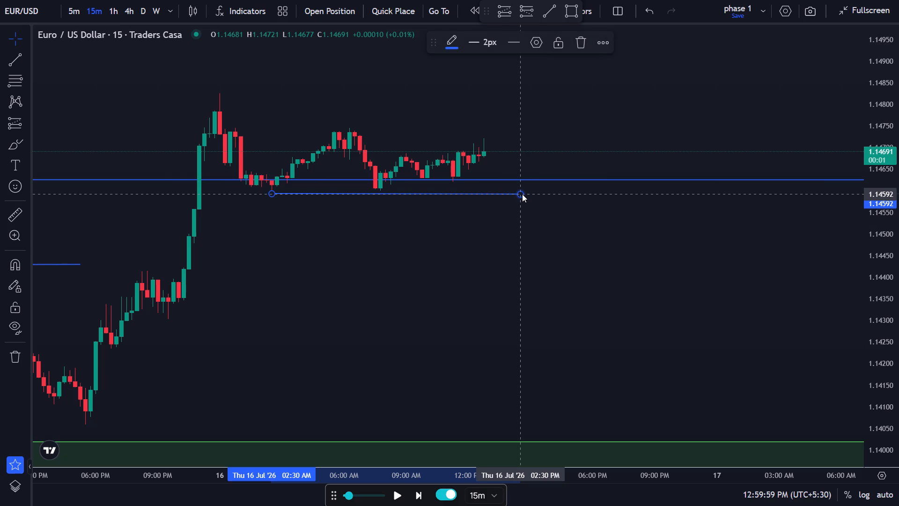
drag(522, 194, 513, 194)
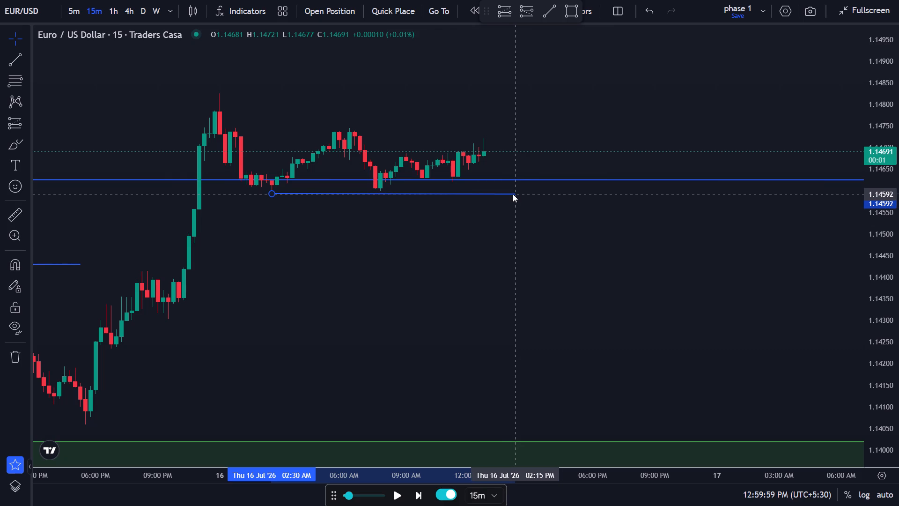
drag(513, 194, 514, 194)
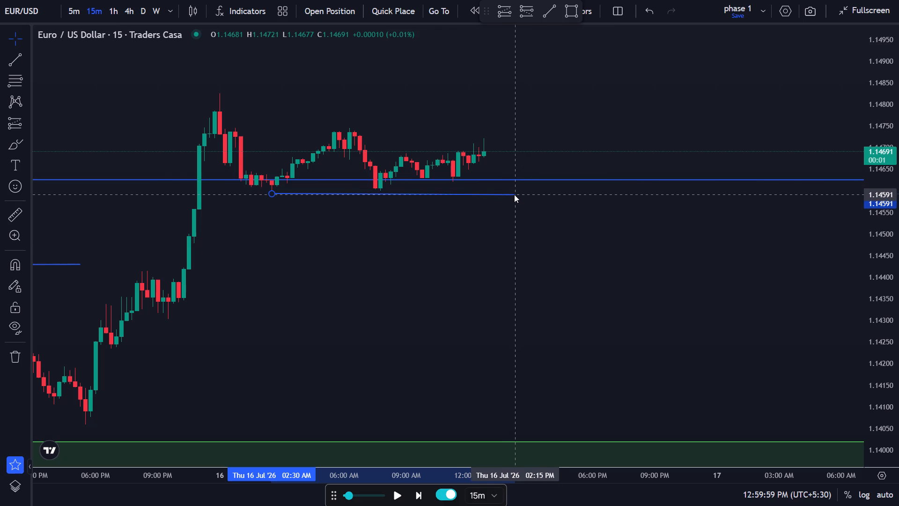
drag(514, 194, 515, 193)
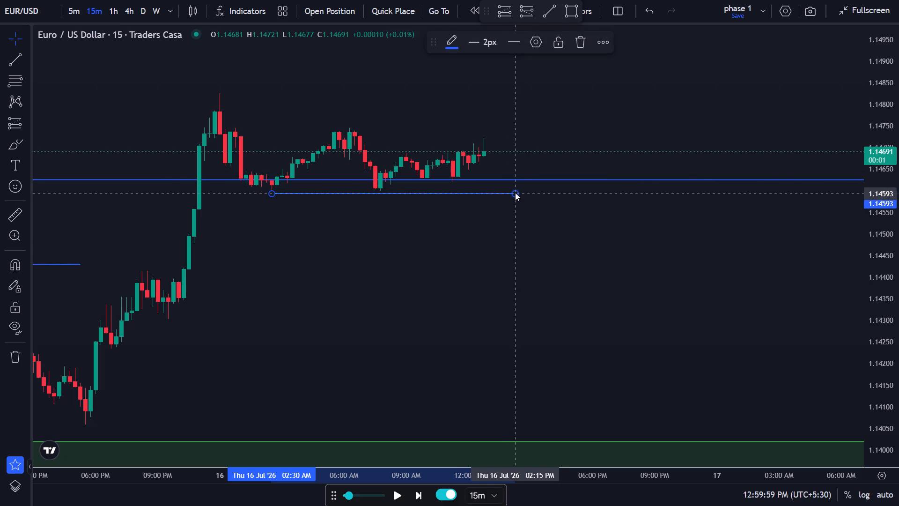
click(516, 158)
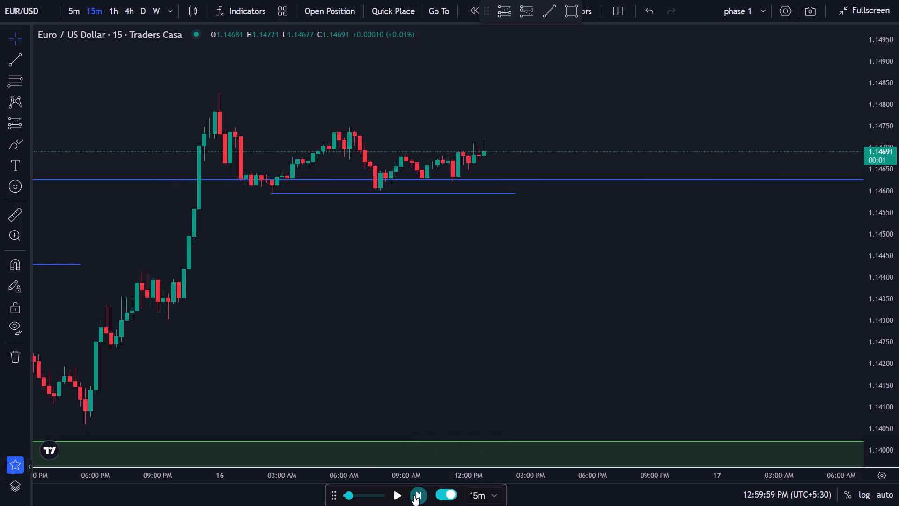
Advance the replay in 15-minute candles to 05:14:59 PM on 16 July and dismiss the advertisement.
triple_click(414, 495)
triple_click(414, 495)
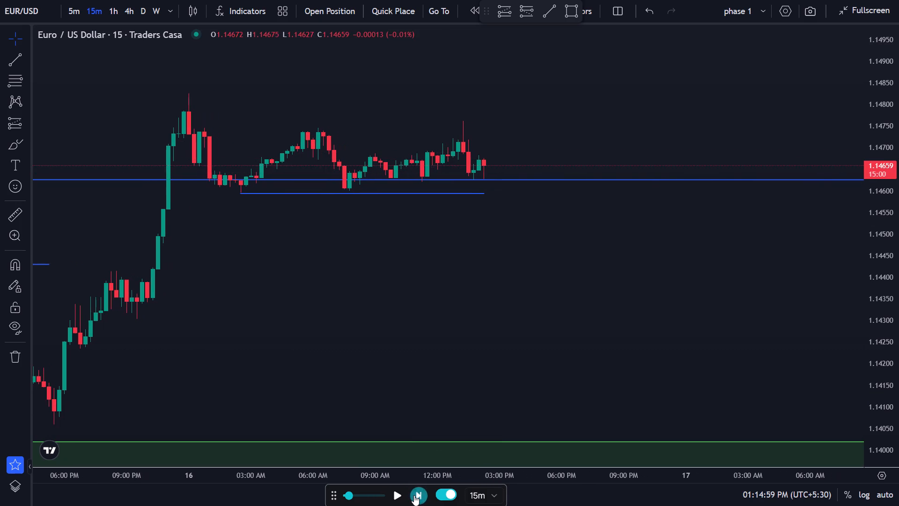
triple_click(414, 495)
triple_click(414, 495)
triple_click(414, 495)
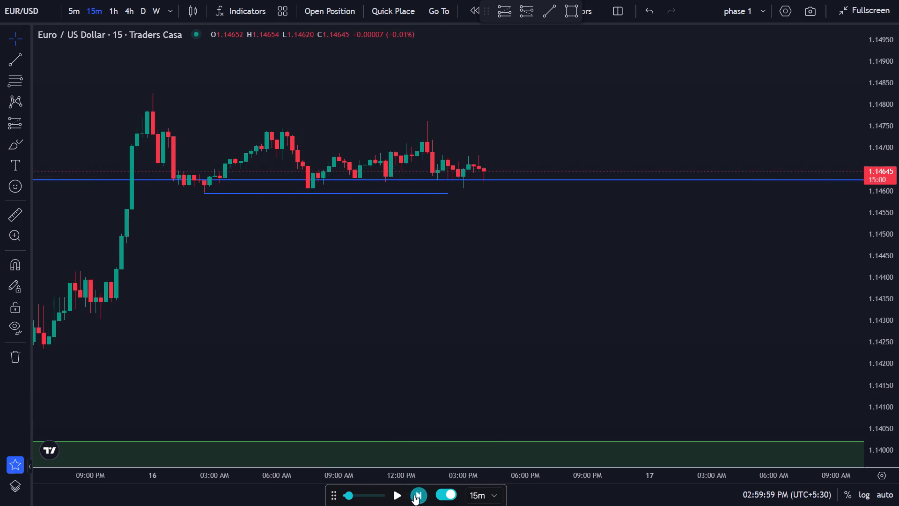
click(414, 495)
click(414, 495)
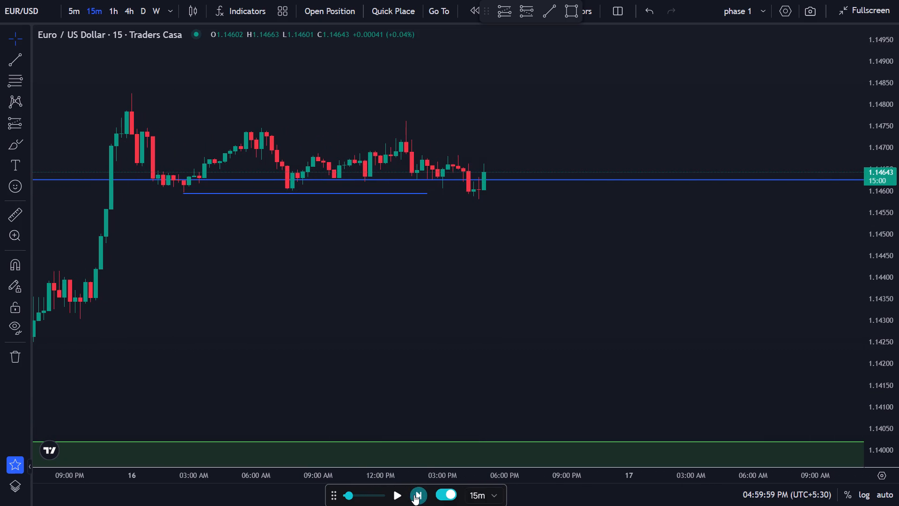
scroll(507, 169, up, 1)
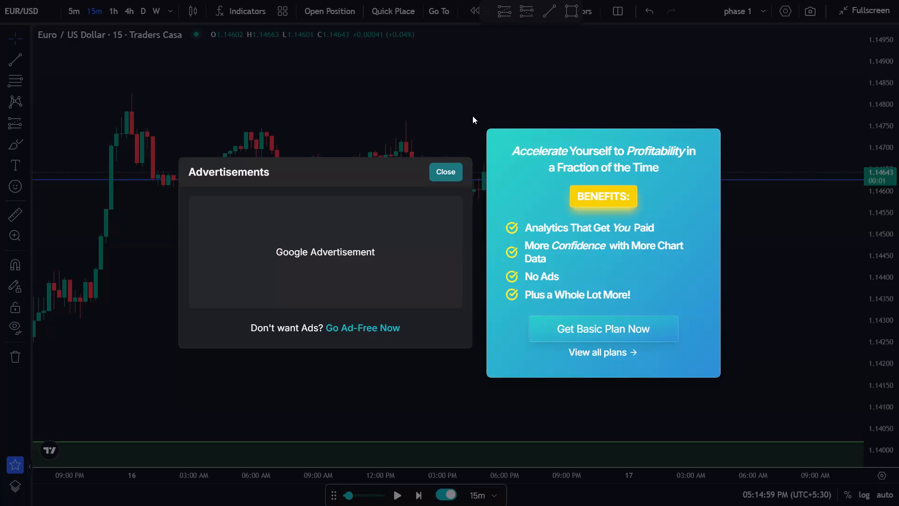
click(447, 179)
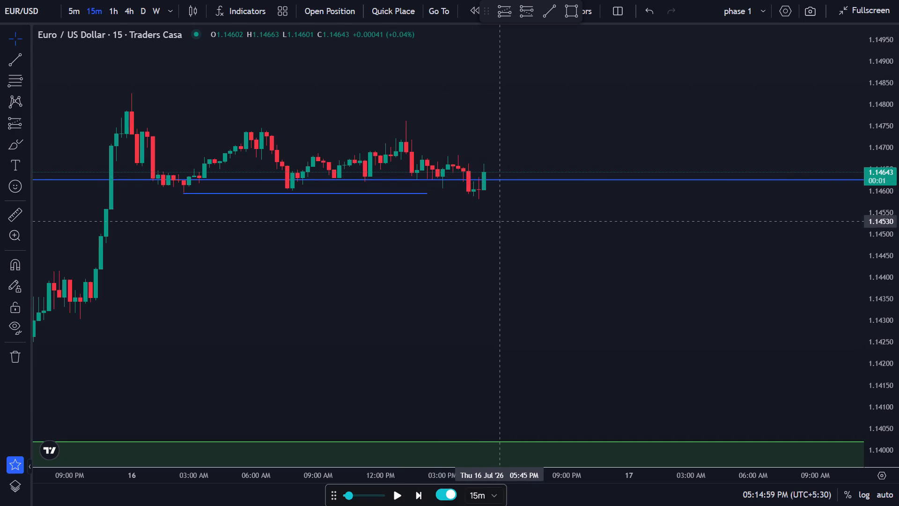
Examine the EUR/USD price structure from early June to 16 July around the marked levels and the recent consolidation.
scroll(490, 141, up, 1)
scroll(490, 141, down, 1)
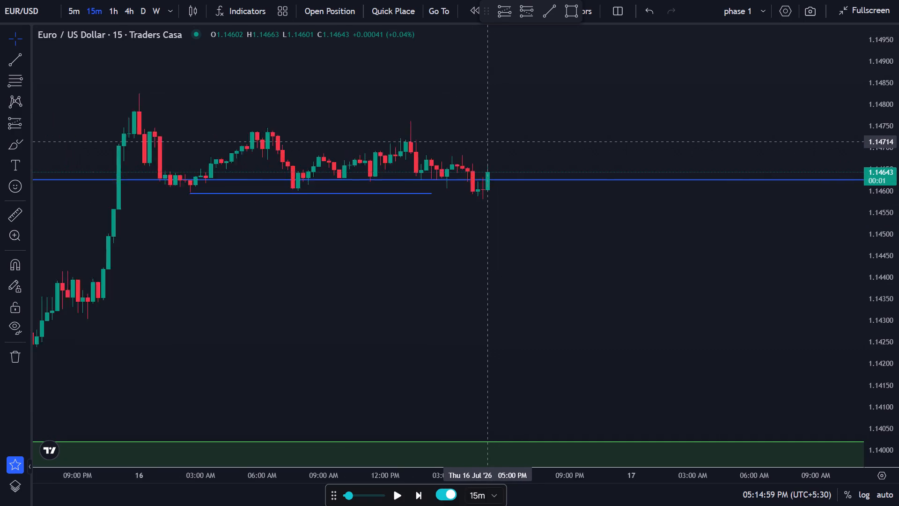
scroll(490, 141, down, 1)
drag(490, 141, 446, 181)
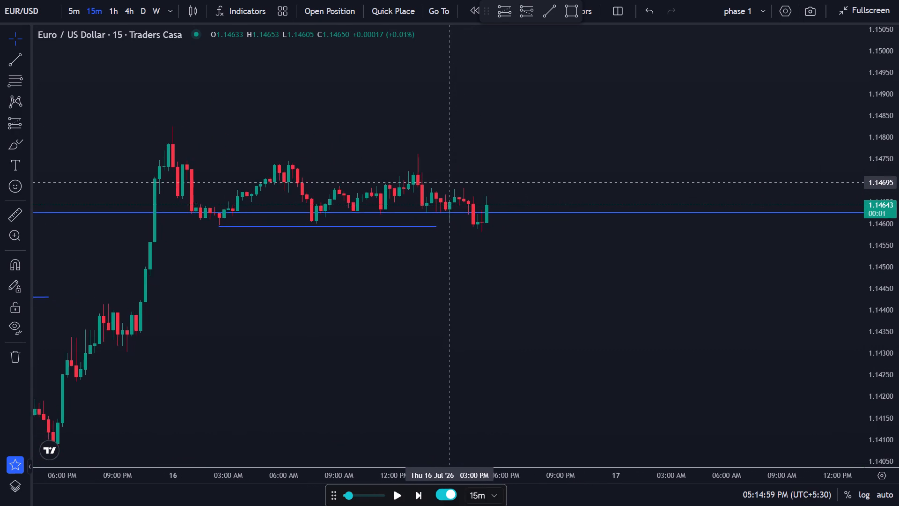
drag(446, 181, 444, 181)
drag(491, 165, 443, 154)
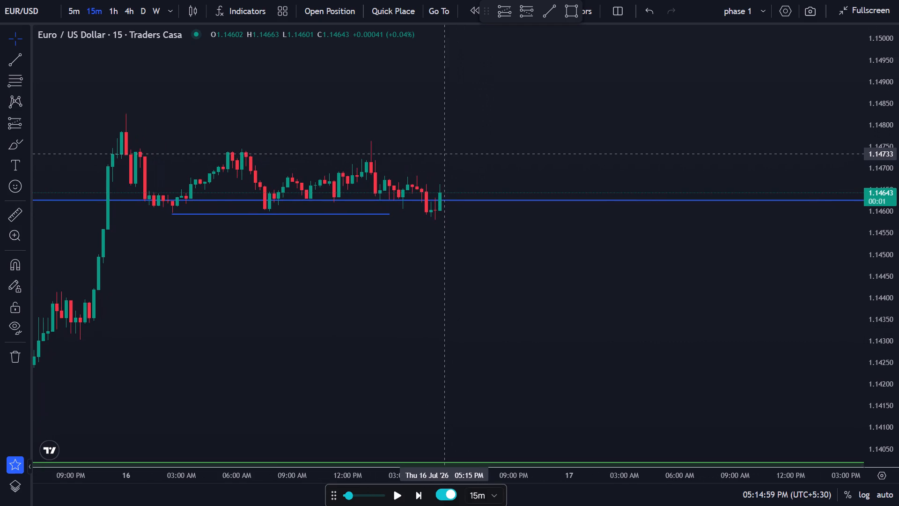
drag(443, 154, 589, 127)
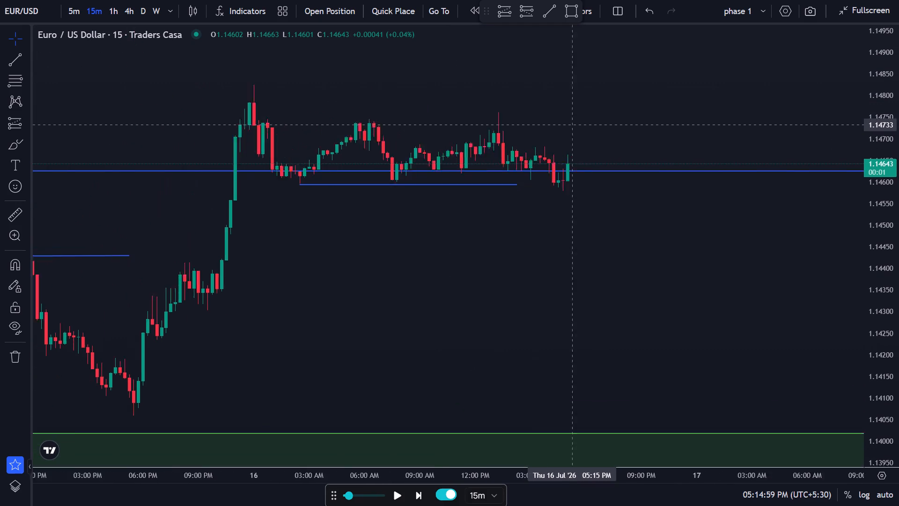
drag(589, 127, 590, 127)
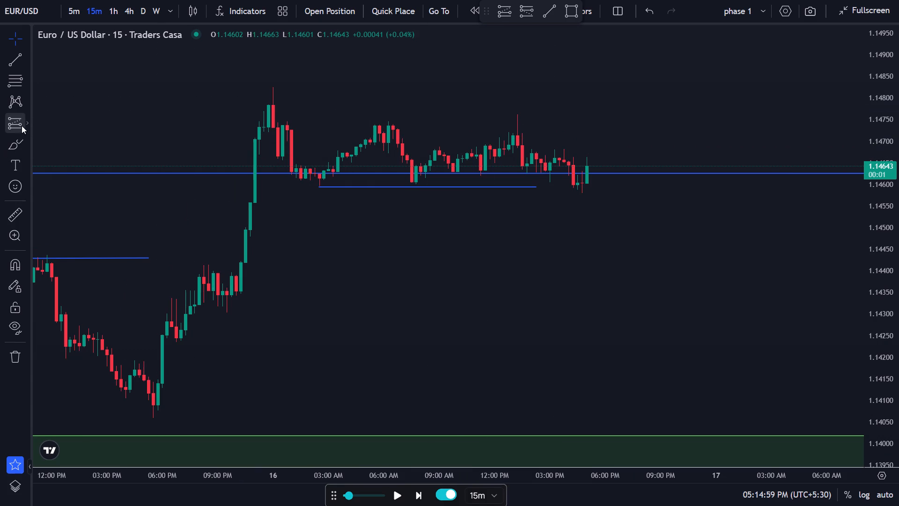
scroll(338, 272, down, 3)
scroll(338, 272, up, 1)
scroll(338, 272, down, 2)
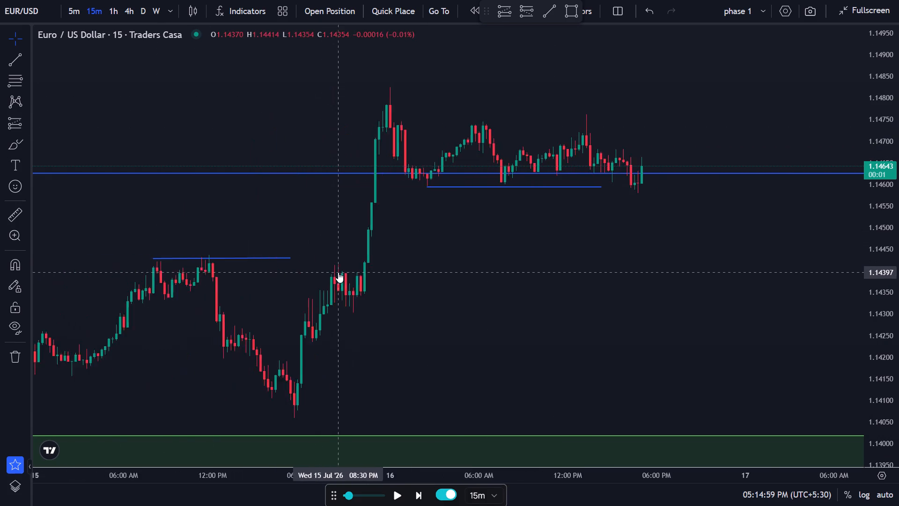
scroll(338, 272, down, 16)
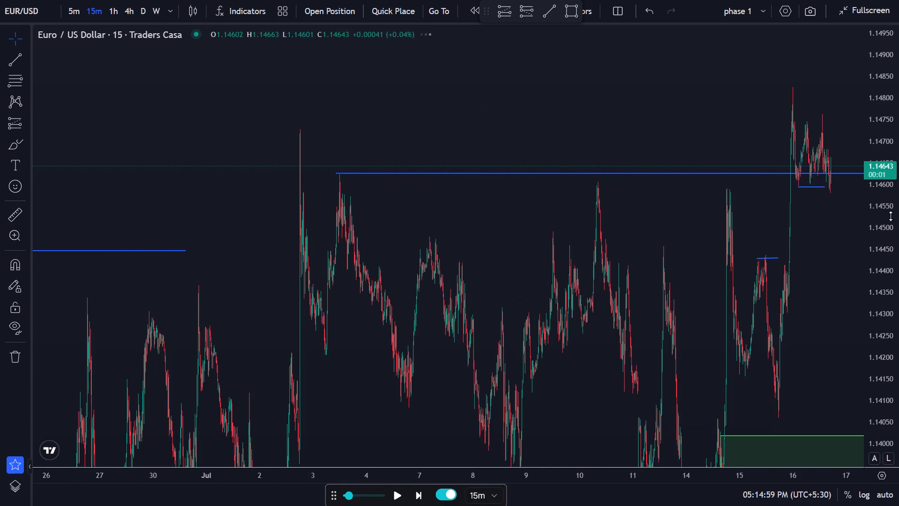
double_click(883, 229)
drag(817, 228, 774, 179)
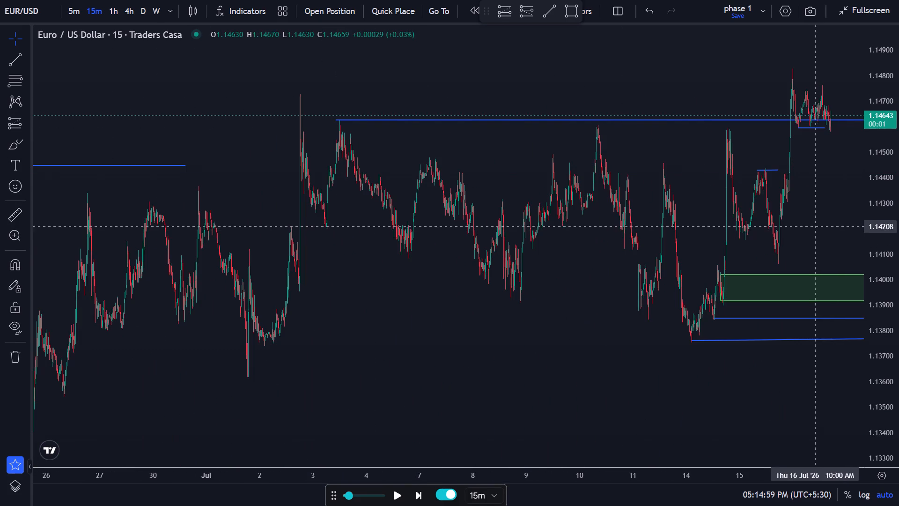
drag(774, 179, 685, 197)
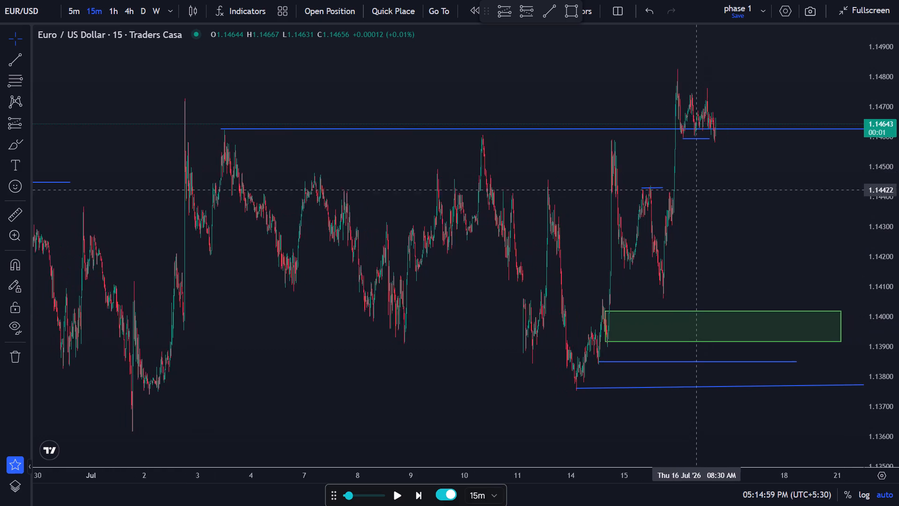
drag(685, 197, 847, 217)
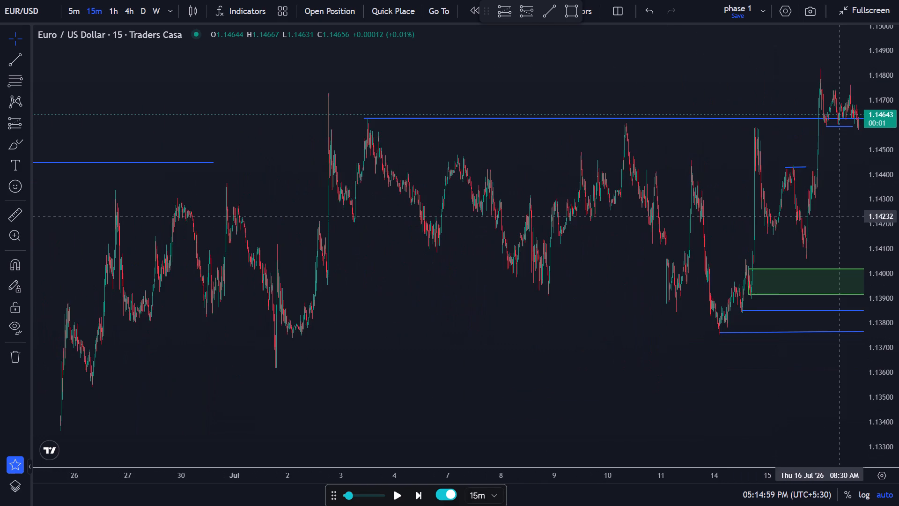
drag(847, 217, 879, 222)
scroll(486, 278, down, 10)
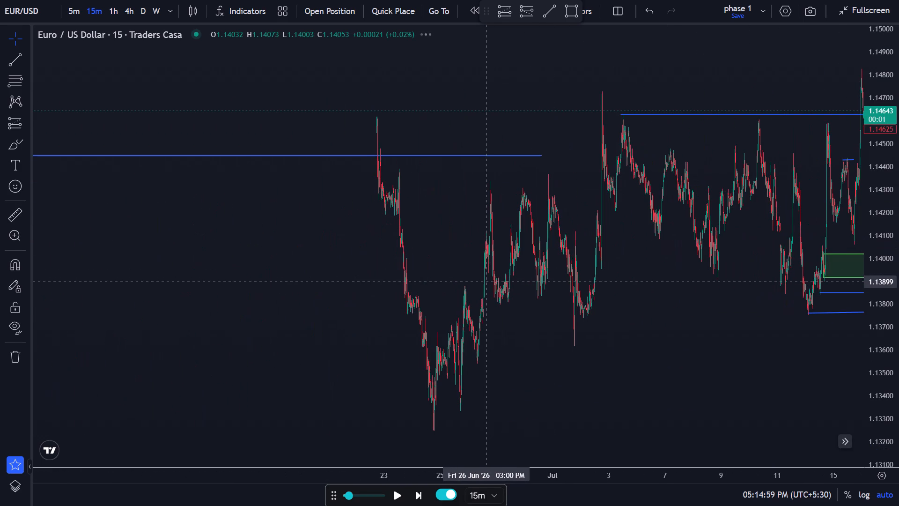
scroll(486, 281, down, 6)
click(892, 240)
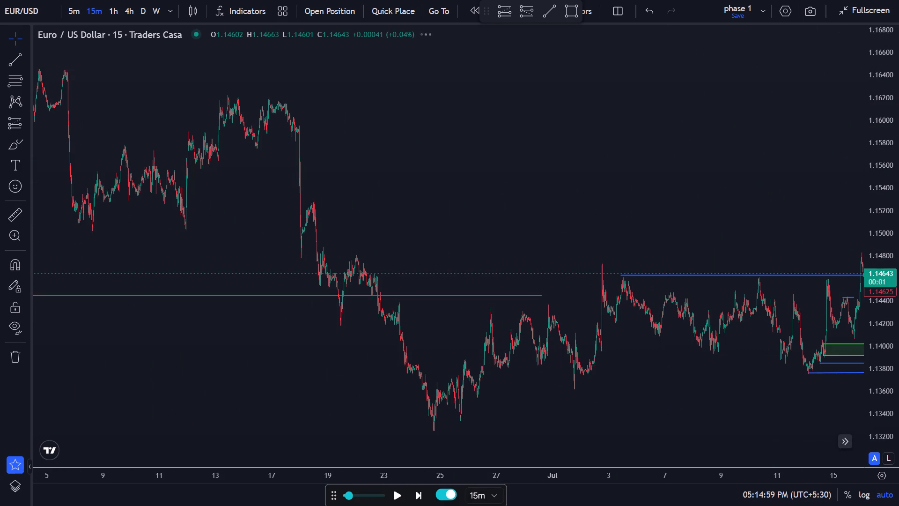
drag(742, 207, 509, 154)
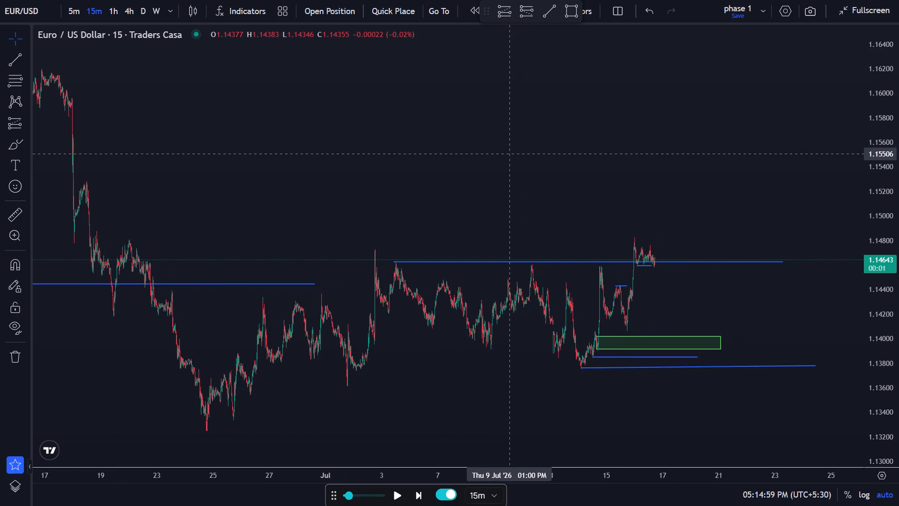
drag(509, 154, 545, 158)
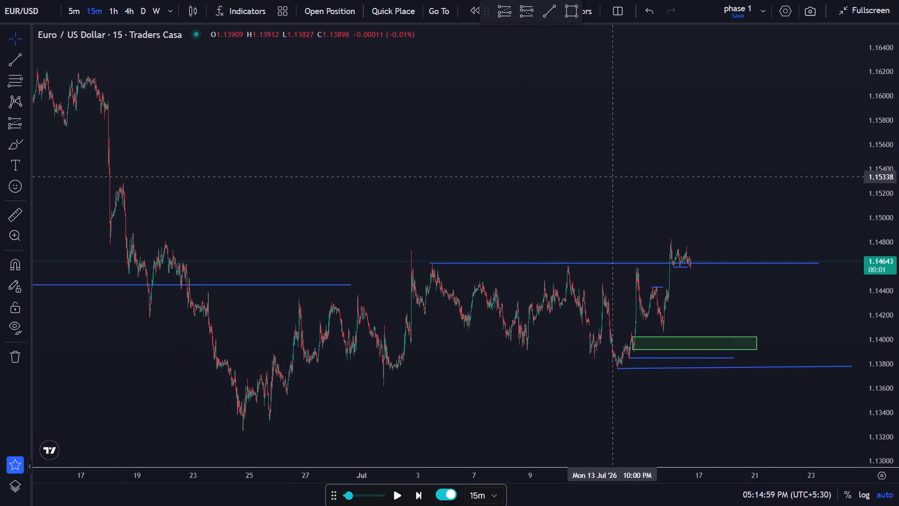
Draw a rectangle zone between about 1.14393 and 1.14340 from 15 July 10:00 PM to 17 July 01:15 AM.
scroll(708, 218, up, 5)
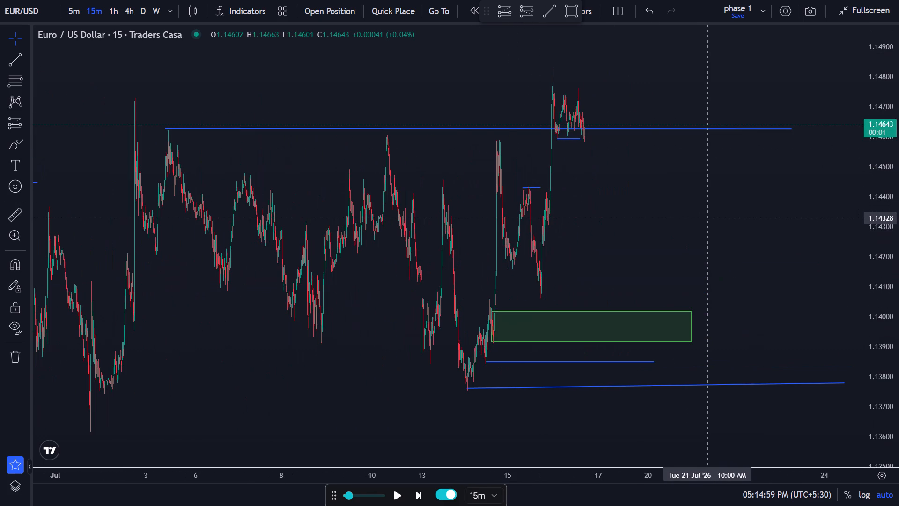
scroll(708, 218, up, 1)
scroll(708, 218, down, 1)
scroll(708, 218, up, 2)
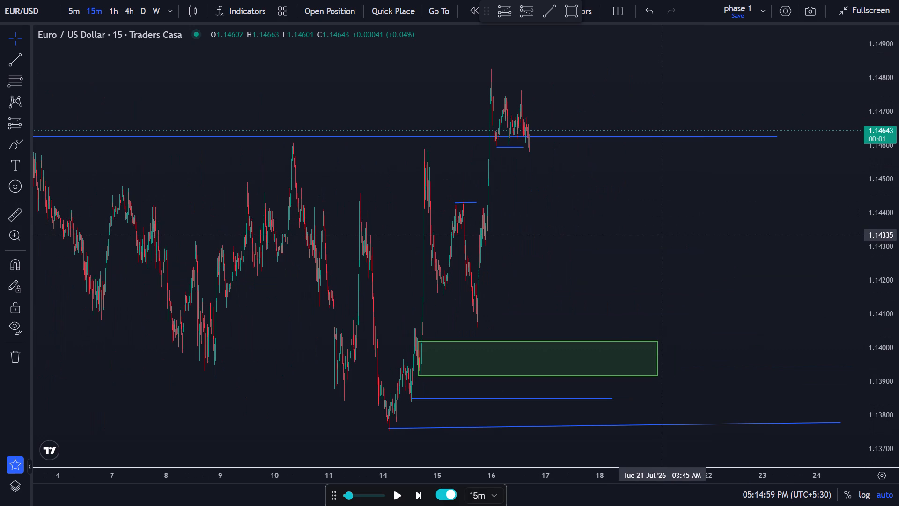
scroll(518, 218, up, 4)
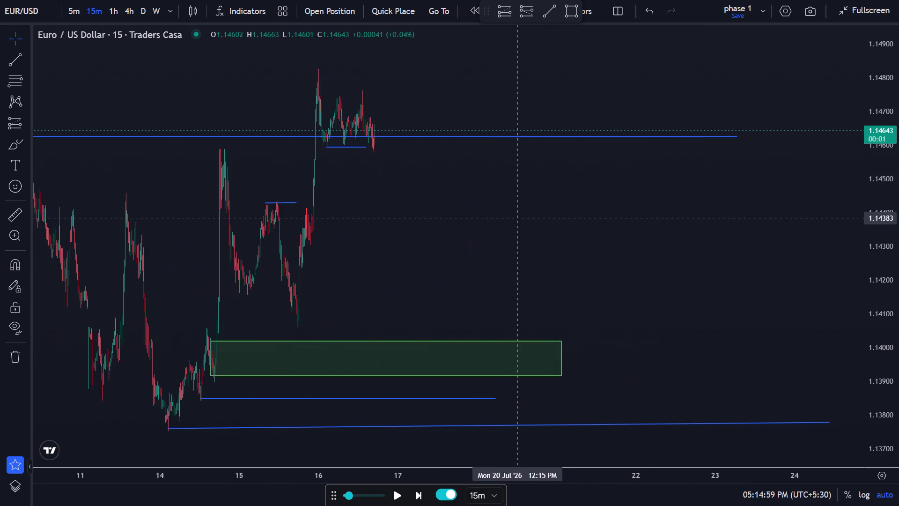
scroll(518, 218, up, 1)
scroll(518, 218, down, 1)
scroll(518, 218, up, 2)
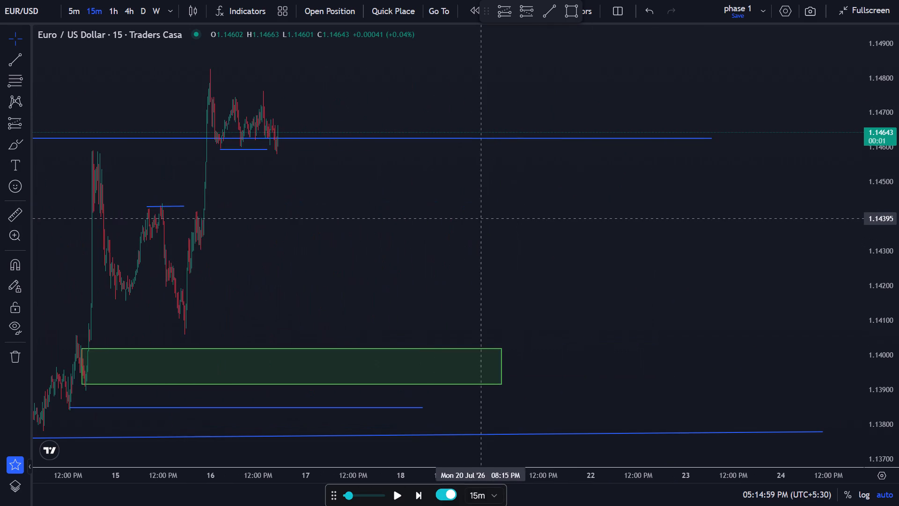
scroll(340, 228, up, 5)
drag(297, 212, 626, 201)
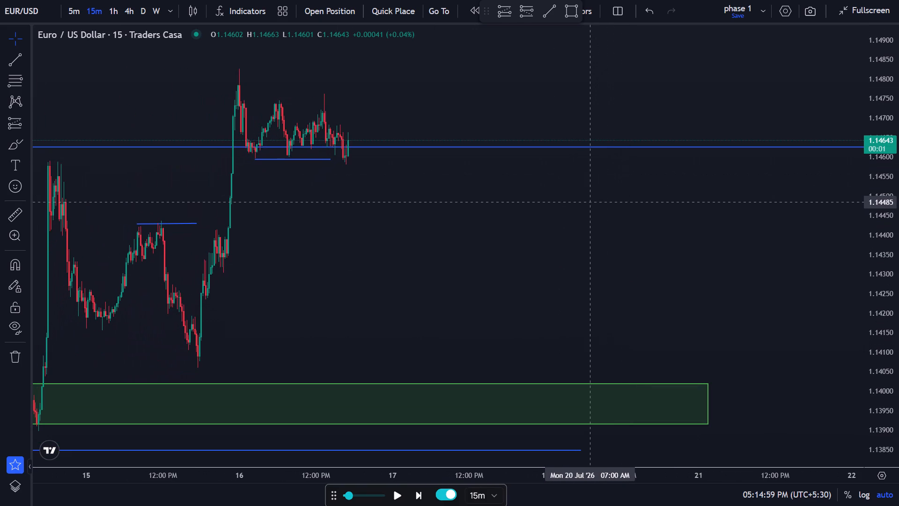
drag(437, 131, 556, 119)
scroll(486, 125, up, 3)
drag(405, 117, 705, 103)
scroll(702, 105, up, 5)
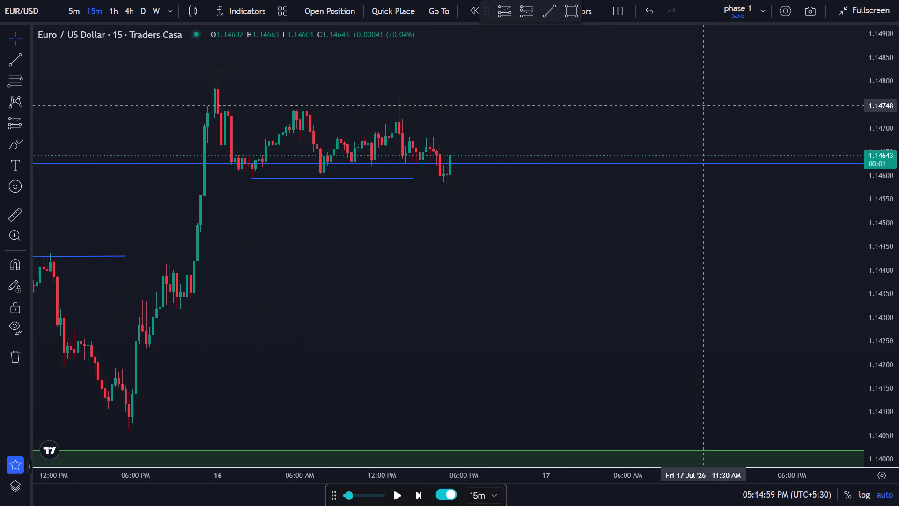
scroll(702, 105, up, 2)
drag(404, 106, 589, 101)
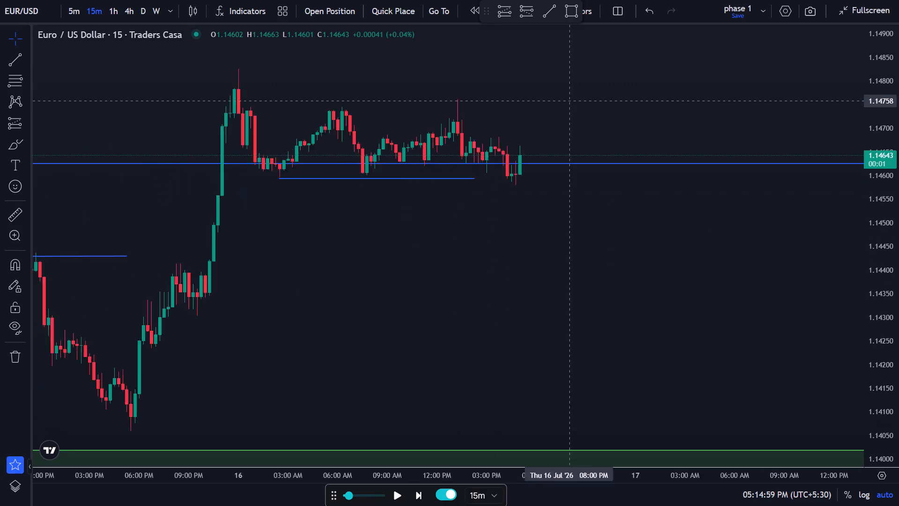
drag(589, 101, 648, 101)
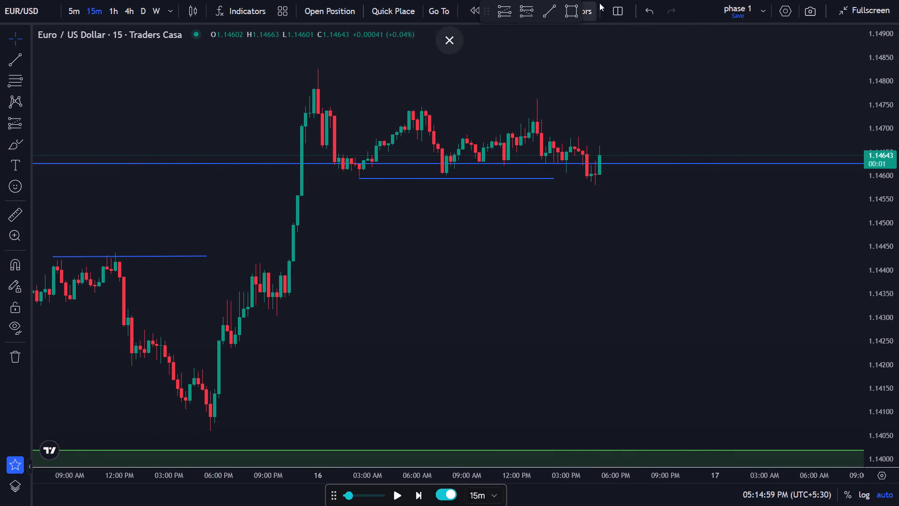
click(573, 11)
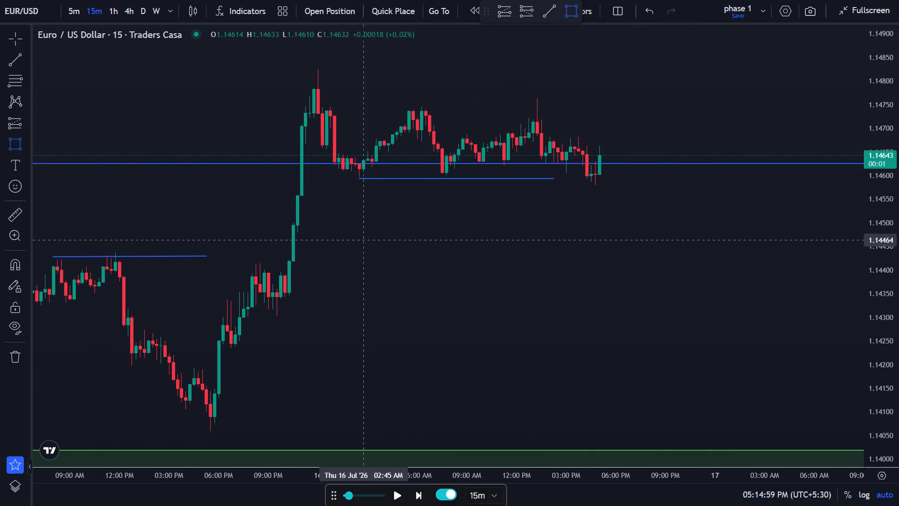
click(285, 273)
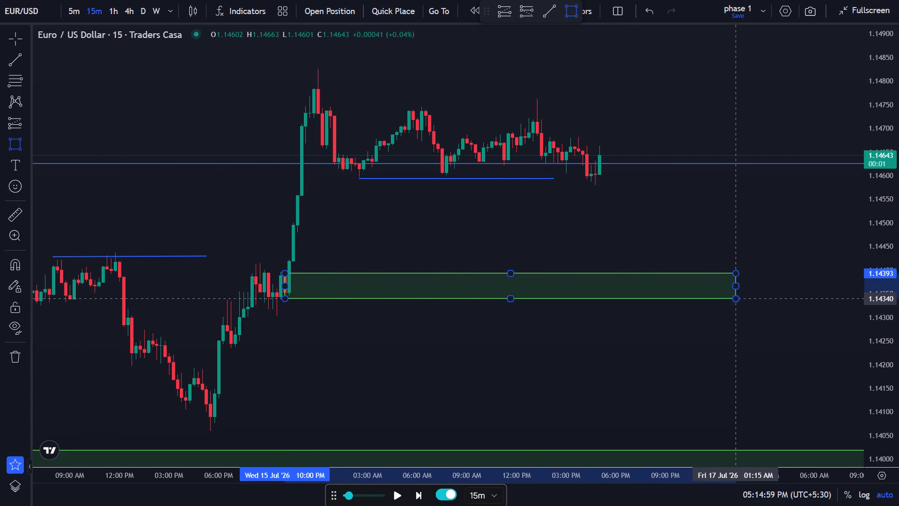
click(736, 299)
click(700, 245)
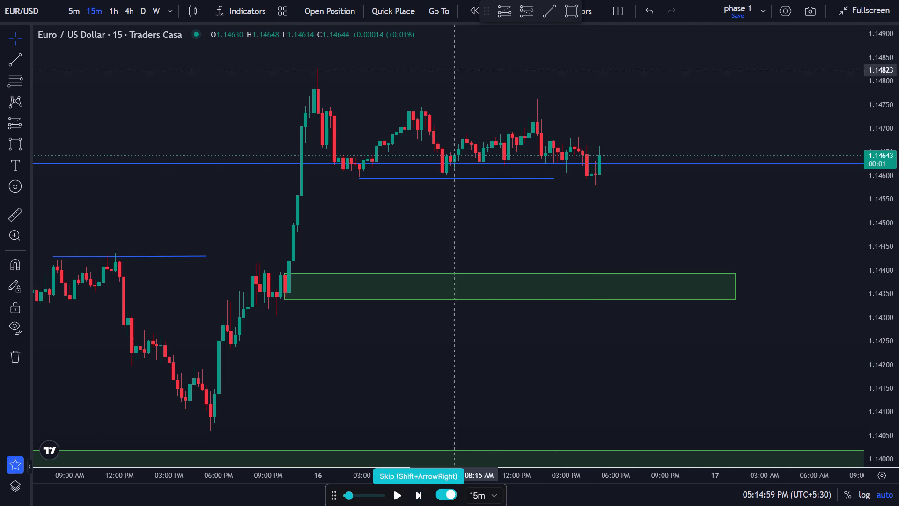
Switch the chart to the 5-minute timeframe and advance the replay in 5-minute candles to 05:24:59 PM on 16 July.
click(79, 15)
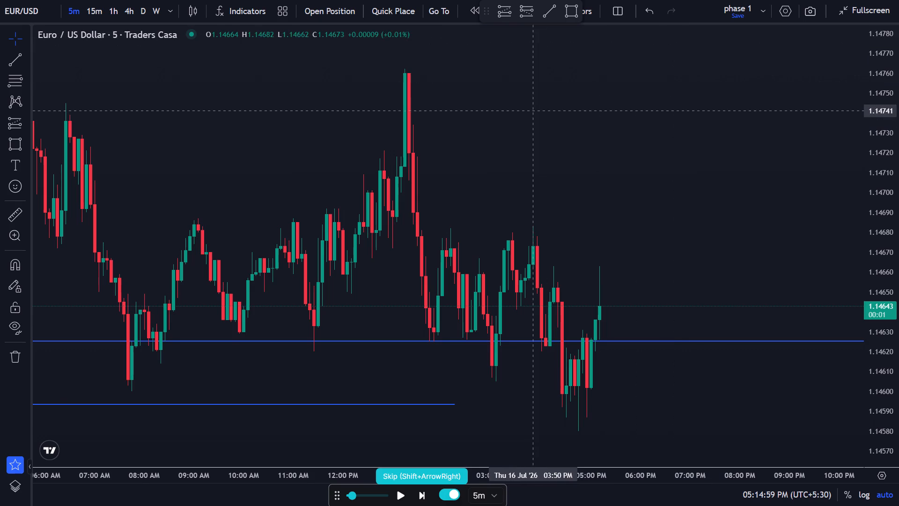
scroll(539, 113, down, 3)
drag(586, 152, 610, 58)
scroll(635, 227, up, 1)
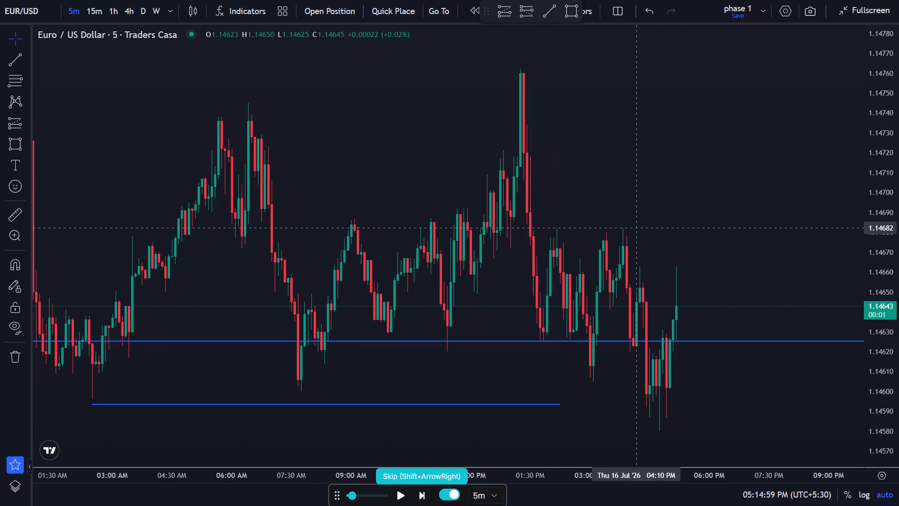
scroll(635, 227, up, 3)
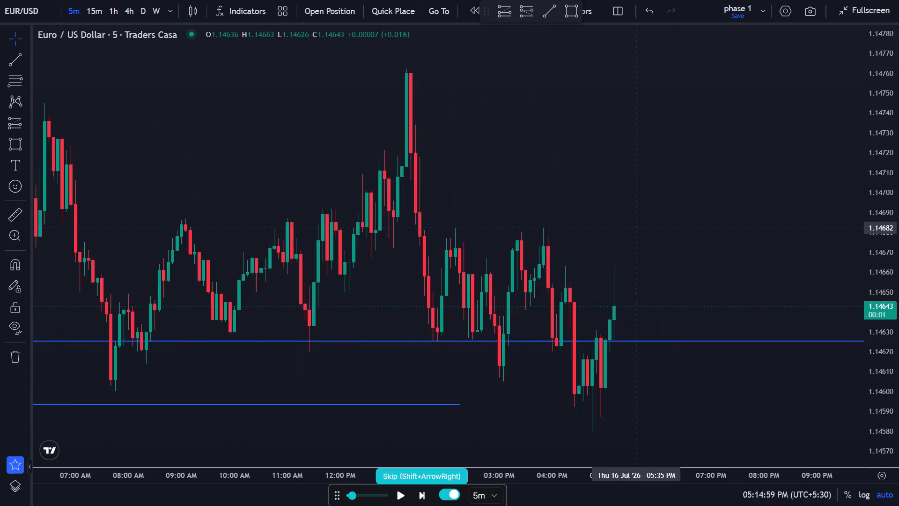
scroll(635, 227, up, 5)
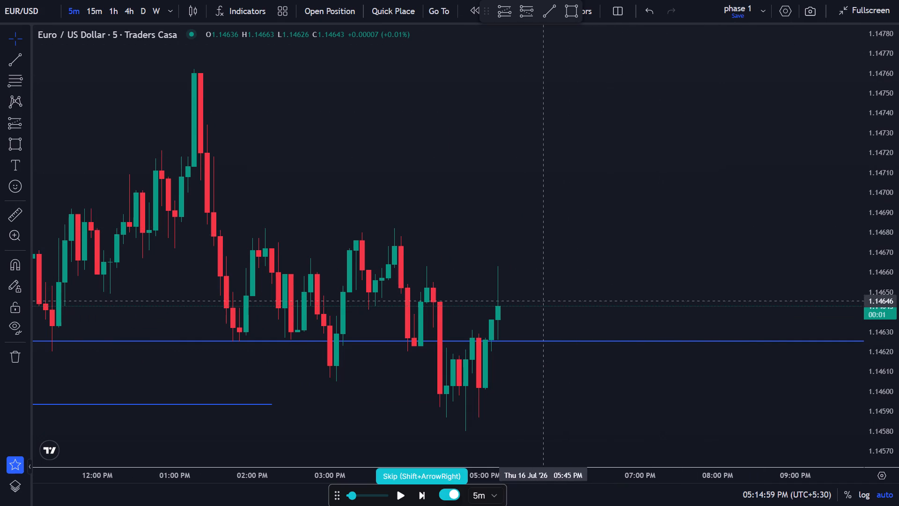
click(418, 498)
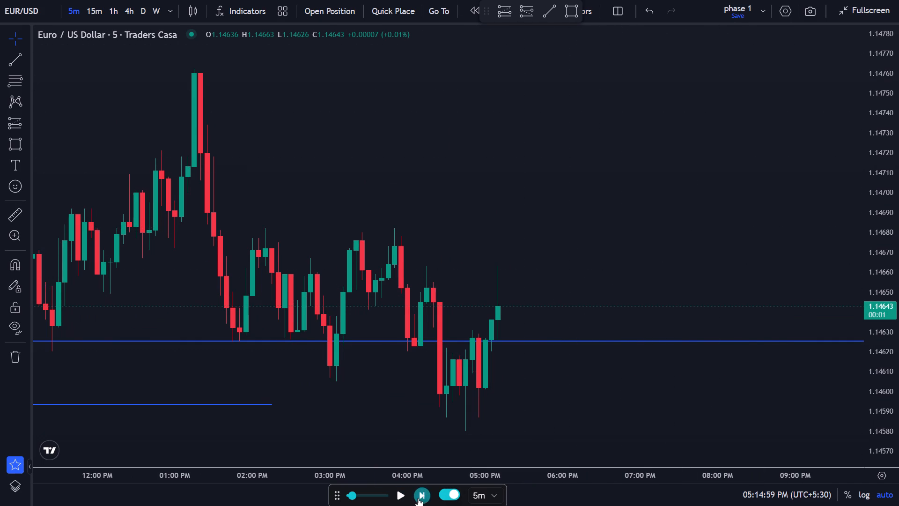
click(418, 499)
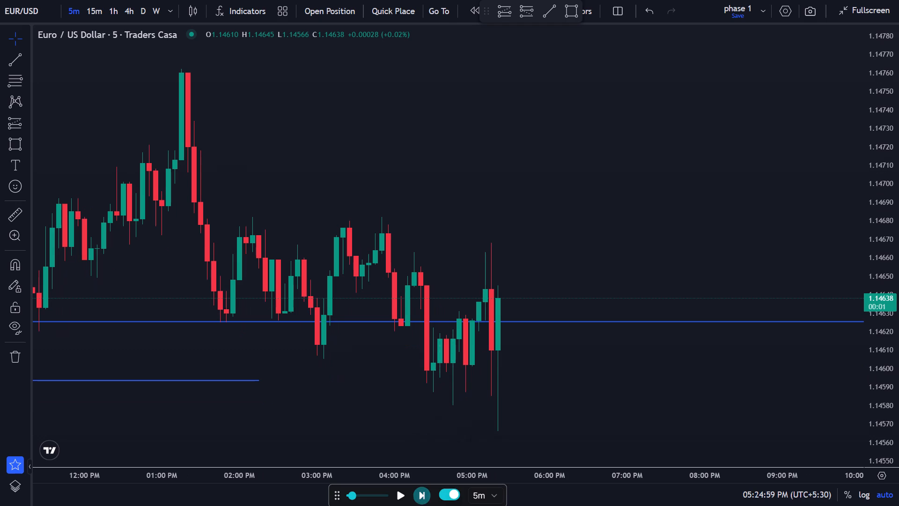
Place a long position projection on the 16 July 05:20 PM candle with its entry at 1.14638.
scroll(544, 304, up, 2)
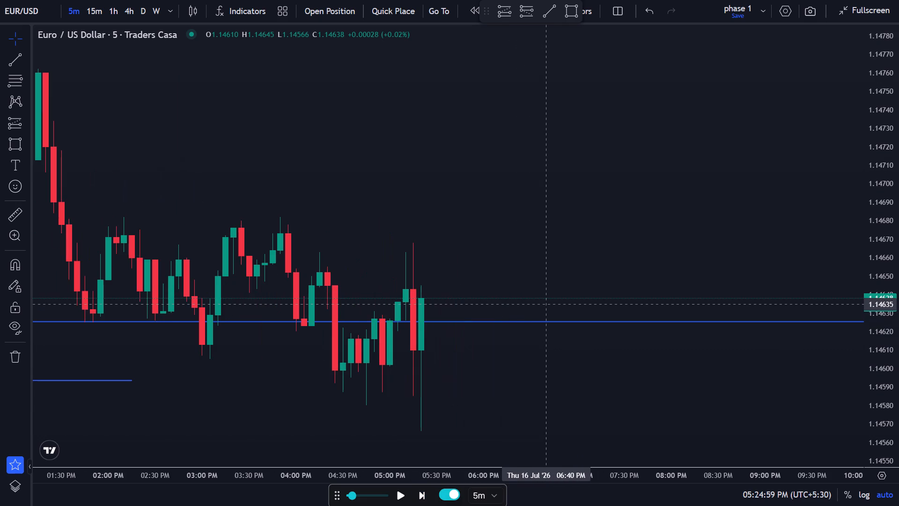
drag(567, 273, 534, 271)
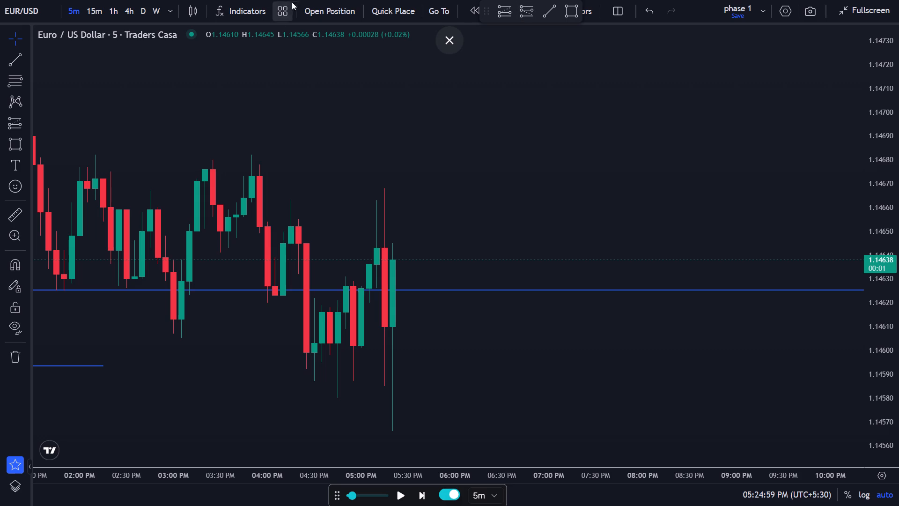
click(506, 12)
click(394, 260)
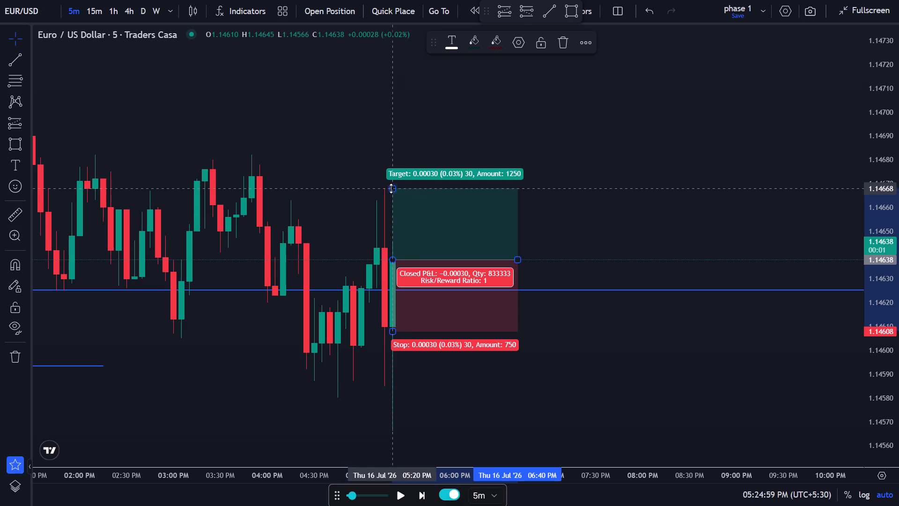
Adjust the long position projection to a target of 1.14712 and a stop of 1.14601, keeping the entry at 1.14638.
drag(391, 188, 400, 115)
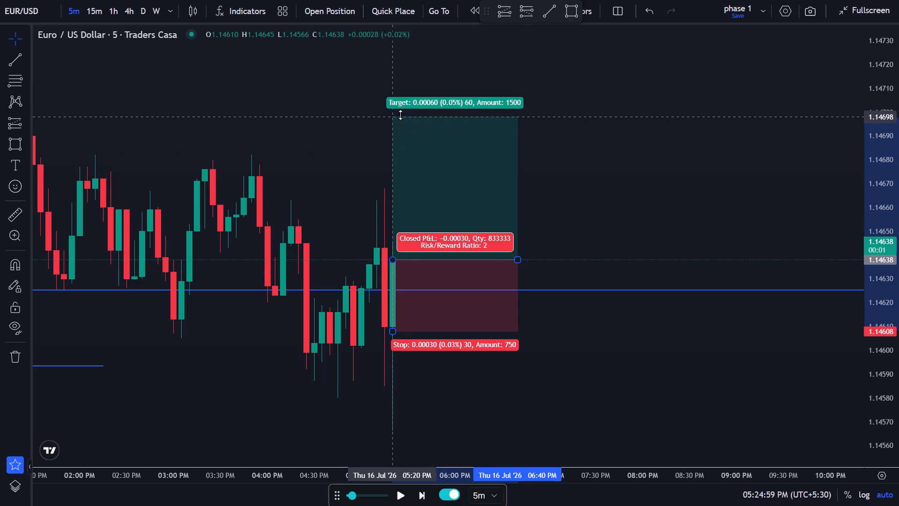
drag(400, 115, 403, 107)
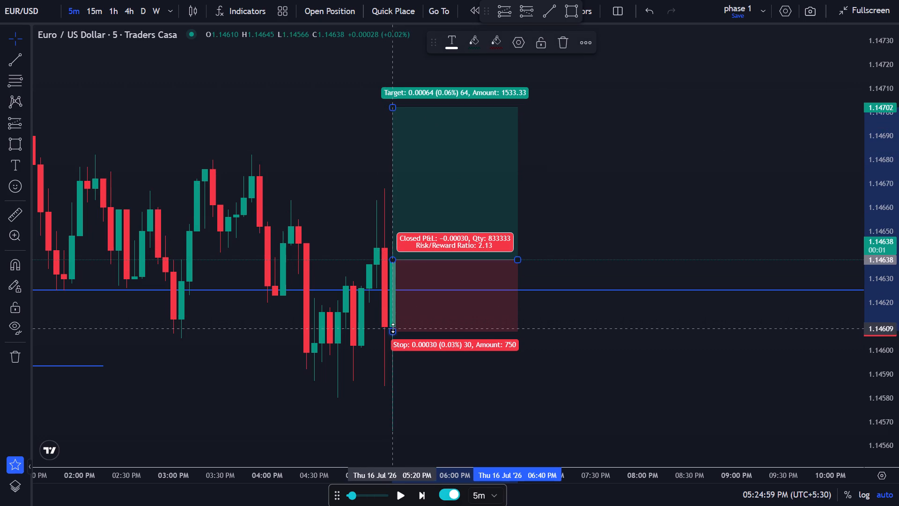
drag(393, 328, 393, 347)
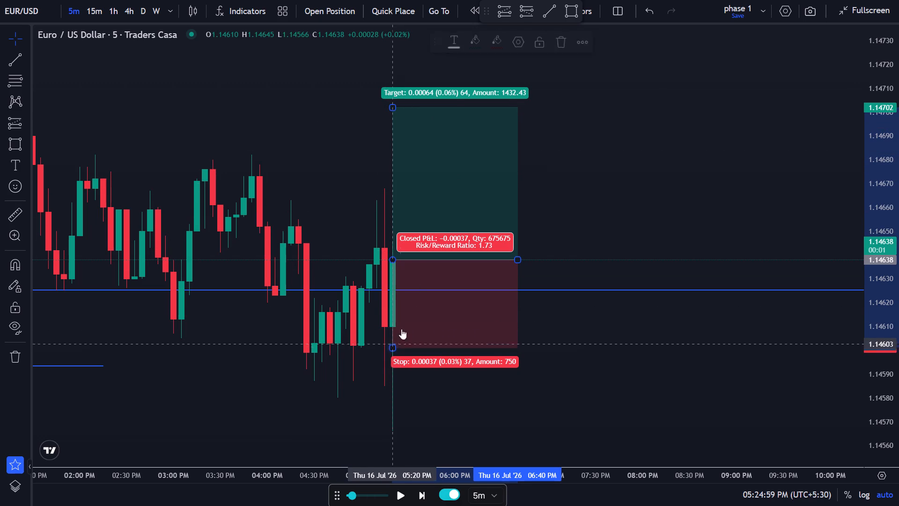
drag(392, 108, 396, 103)
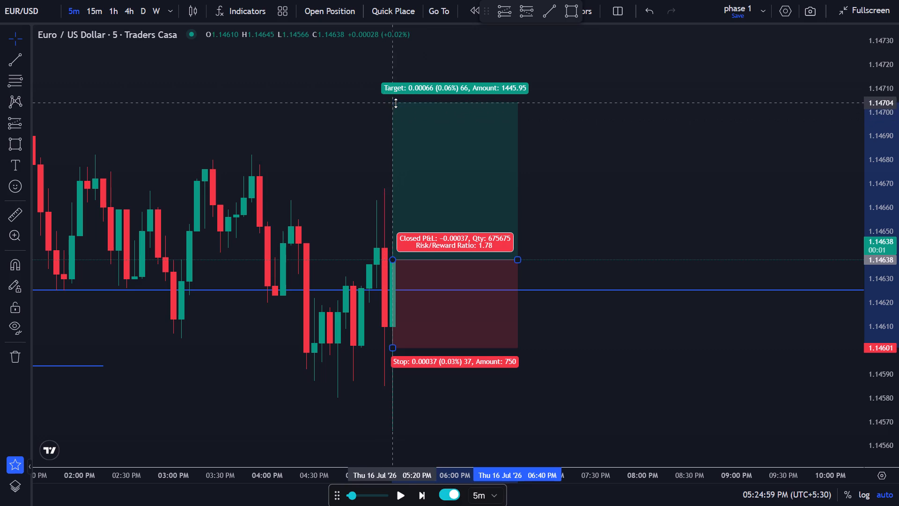
drag(396, 103, 402, 88)
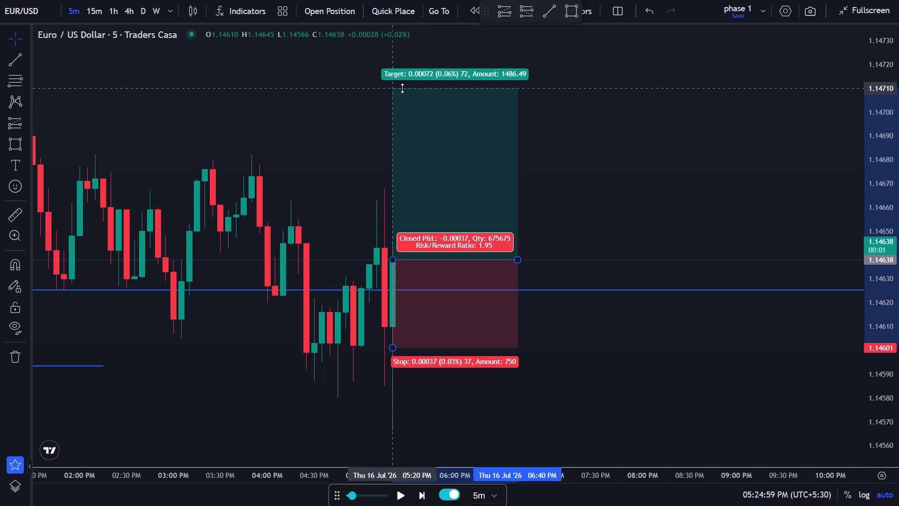
drag(402, 88, 405, 82)
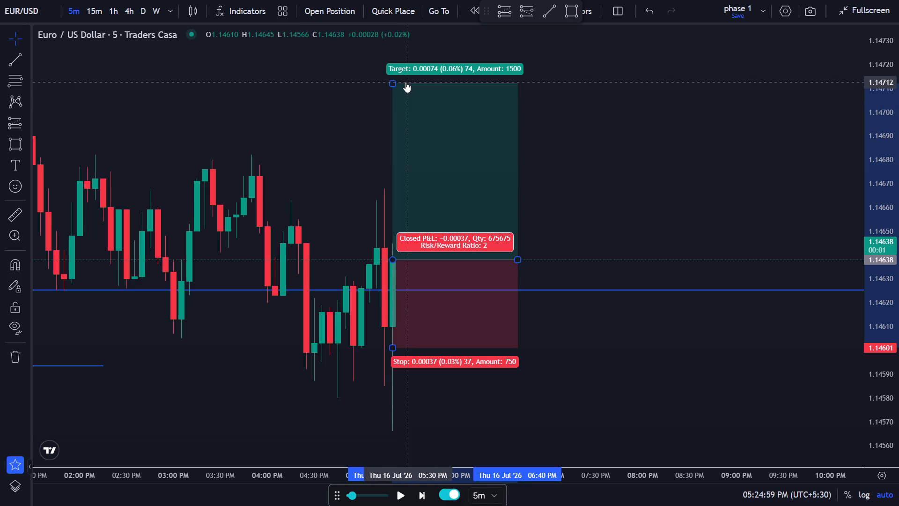
click(570, 156)
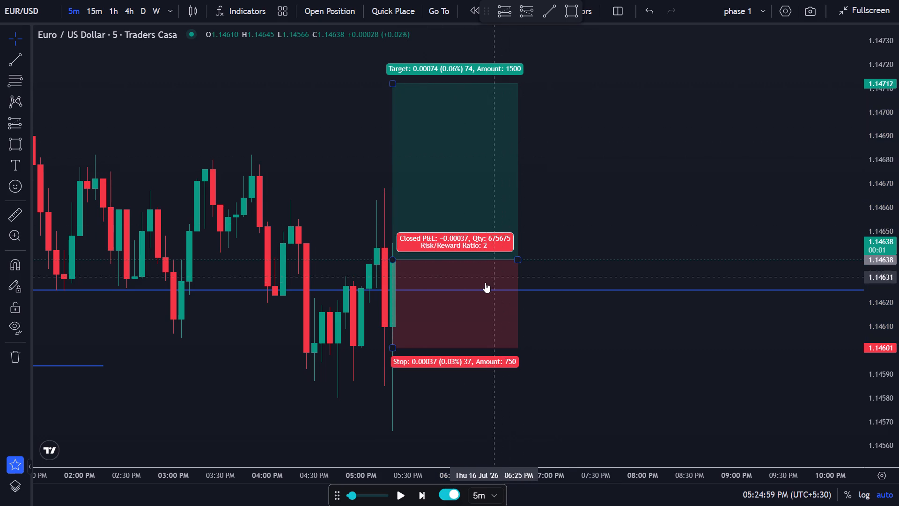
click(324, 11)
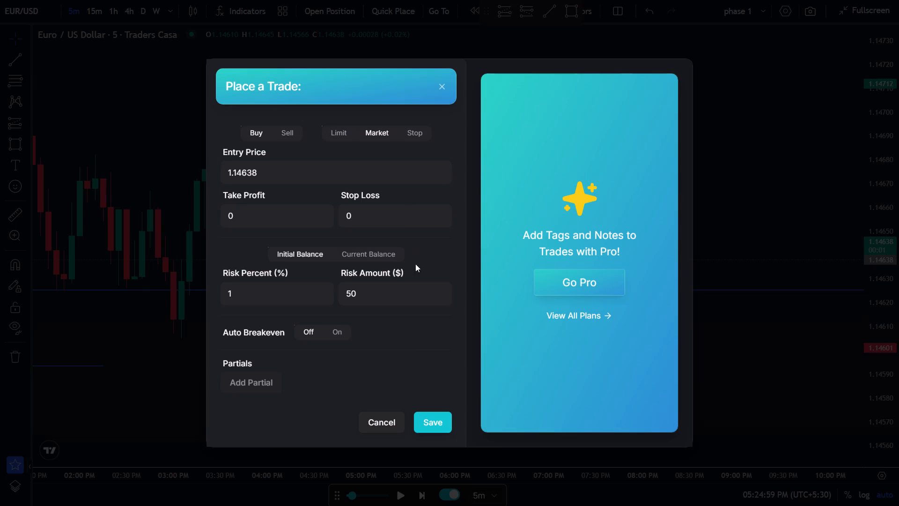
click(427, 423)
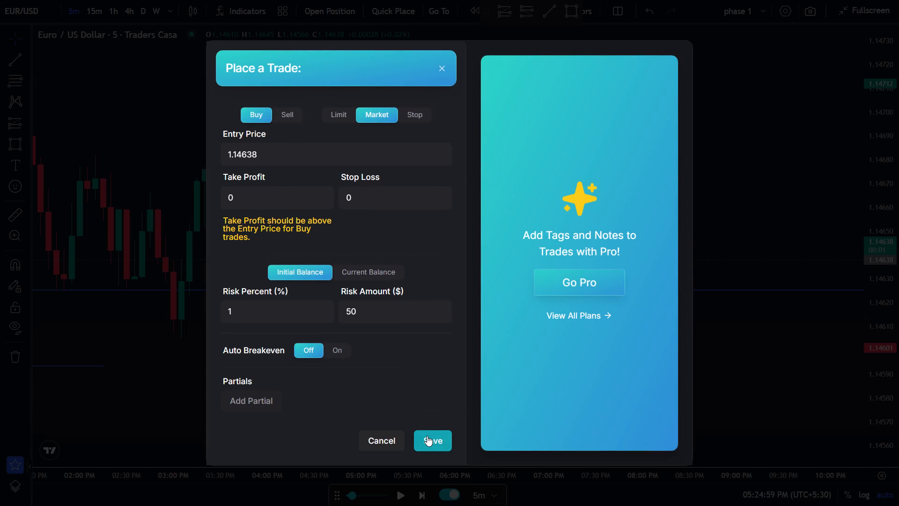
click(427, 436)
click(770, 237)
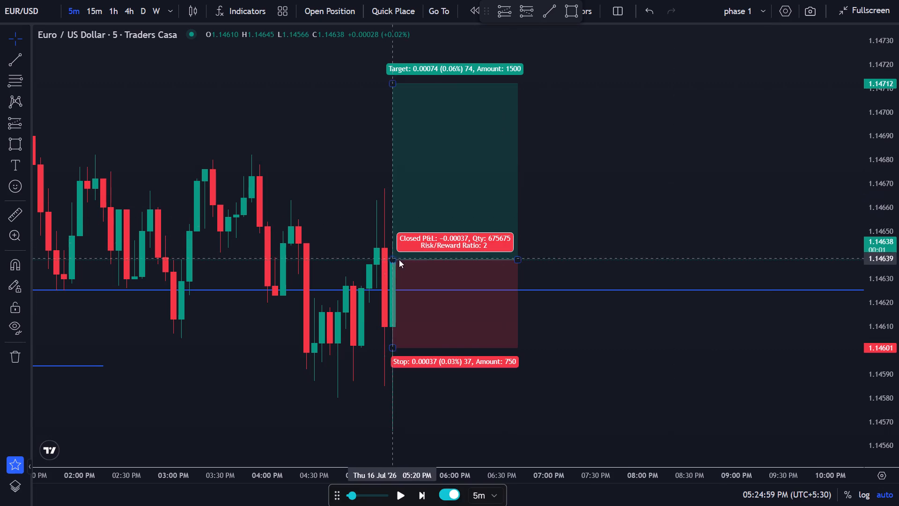
Shift the long projection's entry to 1.14639 and place a buy stop trade from it with take profit 1.14713 and stop loss 1.14602.
click(414, 259)
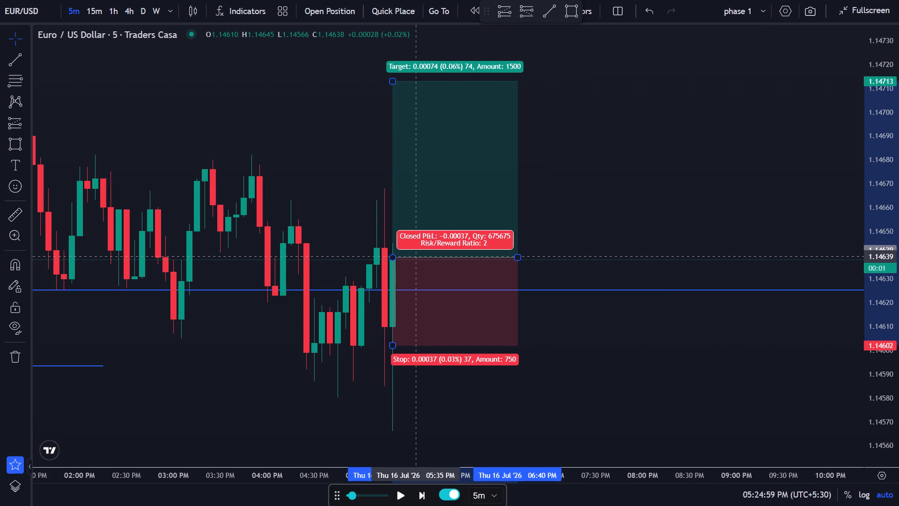
click(341, 15)
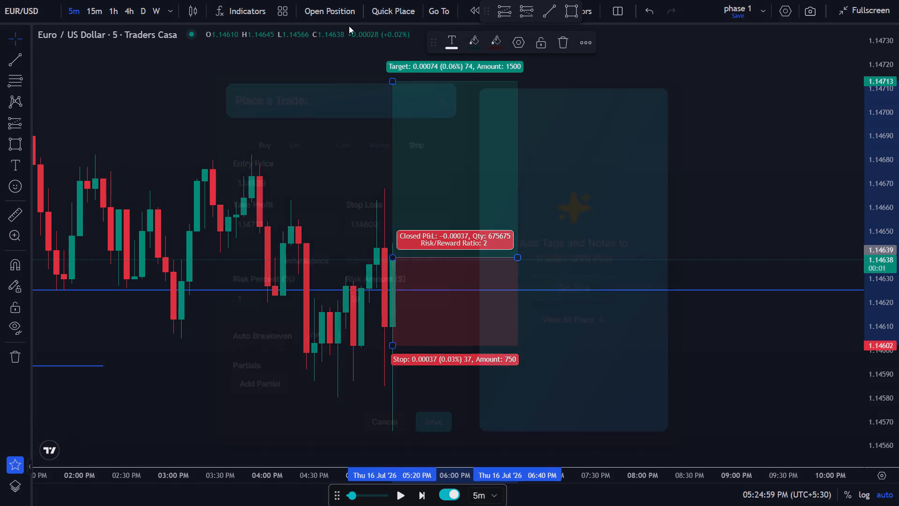
click(435, 417)
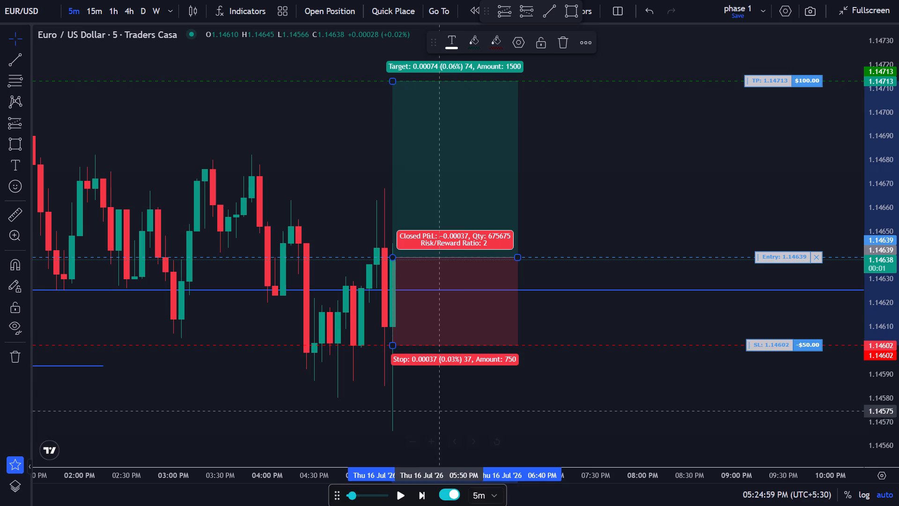
Advance the replay in 5-minute candles to 05:59:59 PM on 16 July to play out the long trade.
click(426, 494)
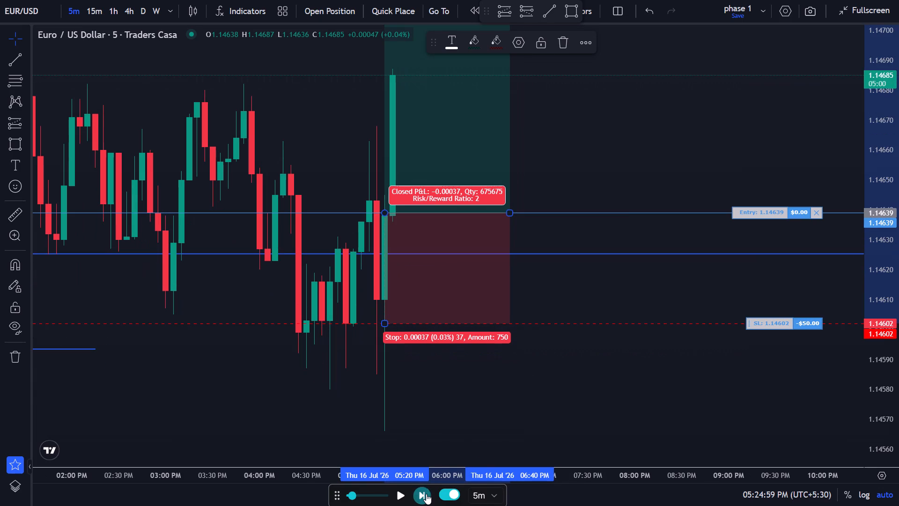
drag(629, 185, 628, 228)
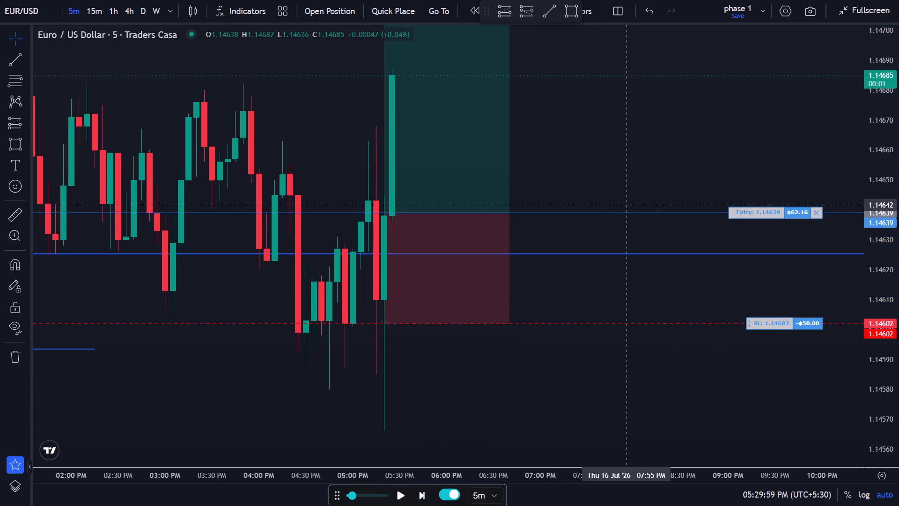
drag(628, 228, 627, 337)
scroll(624, 192, down, 2)
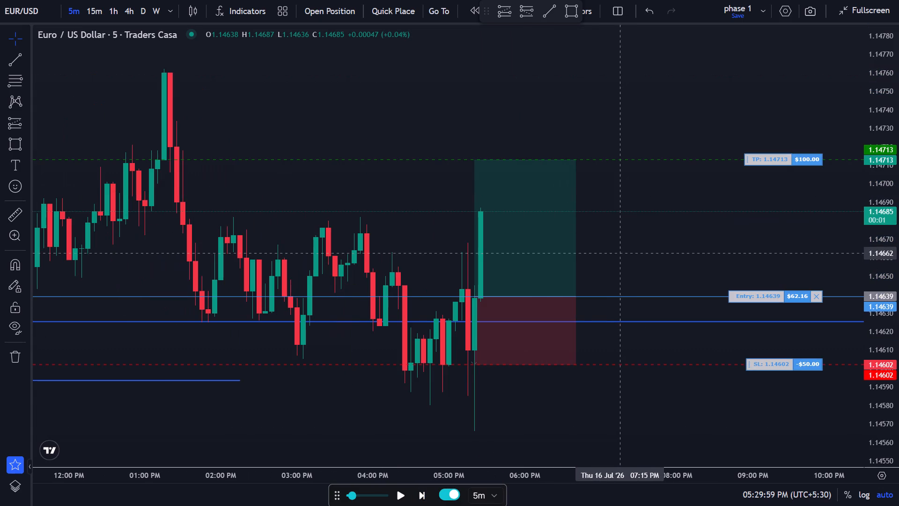
drag(619, 253, 615, 144)
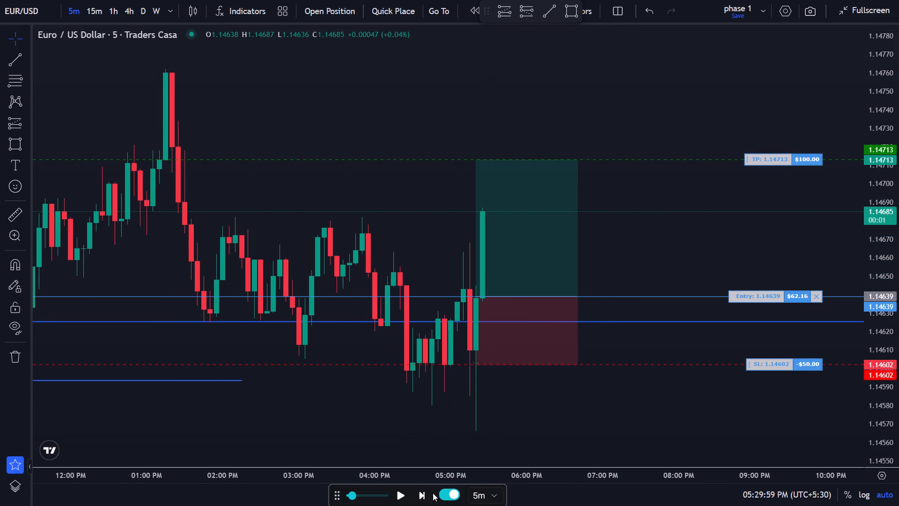
click(423, 494)
click(423, 494)
click(423, 494)
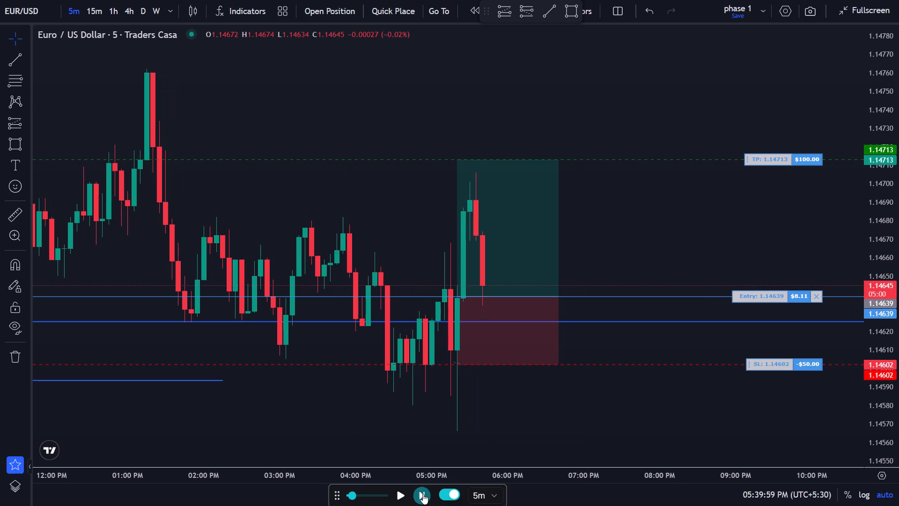
click(423, 494)
click(423, 494)
click(423, 494)
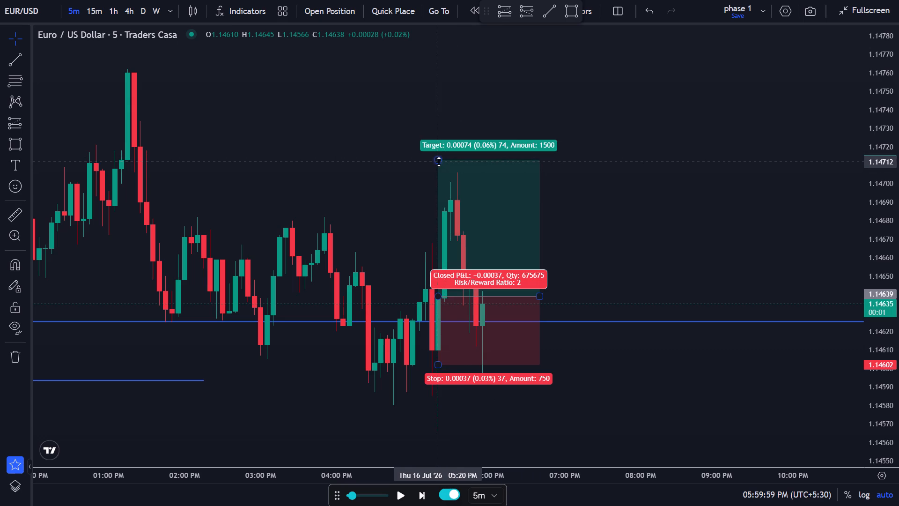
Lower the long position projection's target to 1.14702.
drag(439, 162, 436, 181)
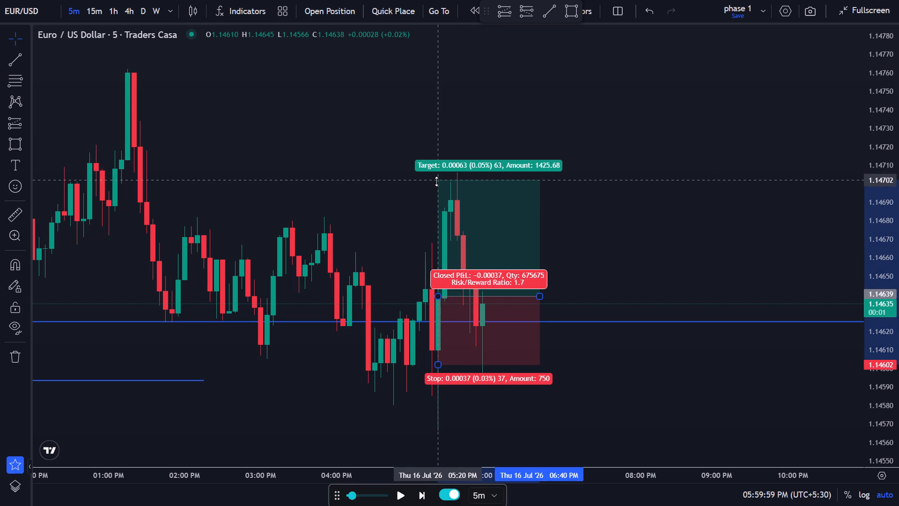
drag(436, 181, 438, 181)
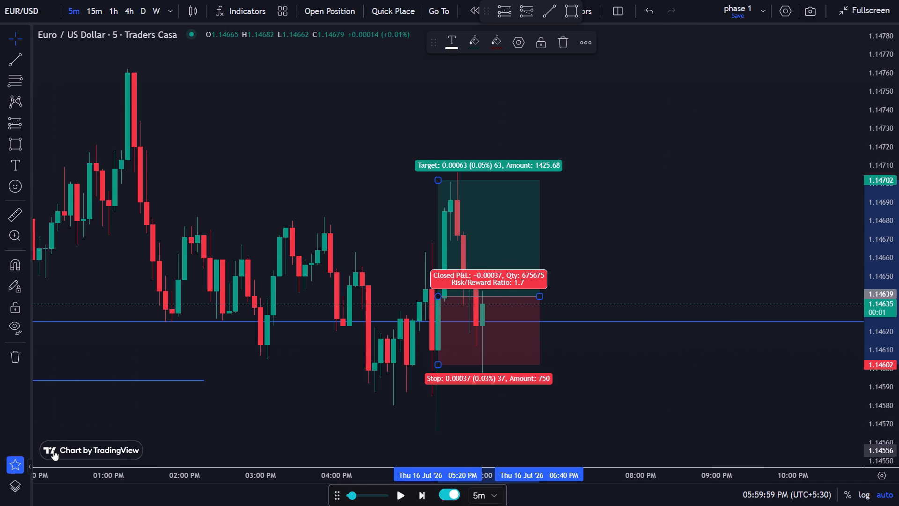
Delete the long position projection from the chart.
click(497, 269)
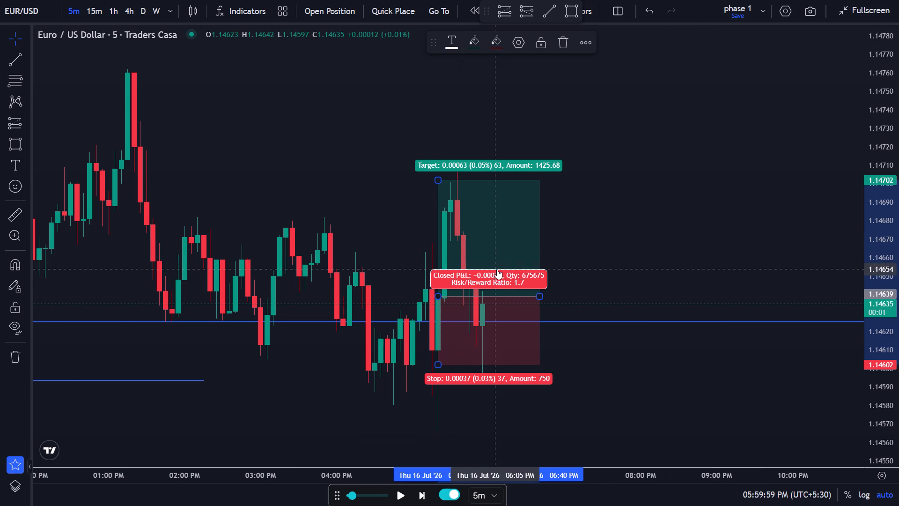
click(506, 229)
click(556, 44)
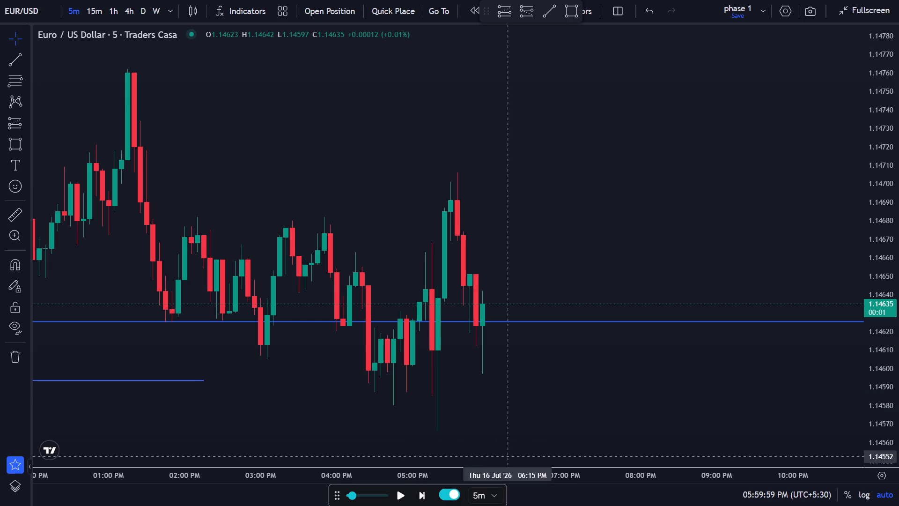
Advance the replay in 5-minute candles to 06:54:59 PM on 16 July.
click(415, 499)
click(415, 499)
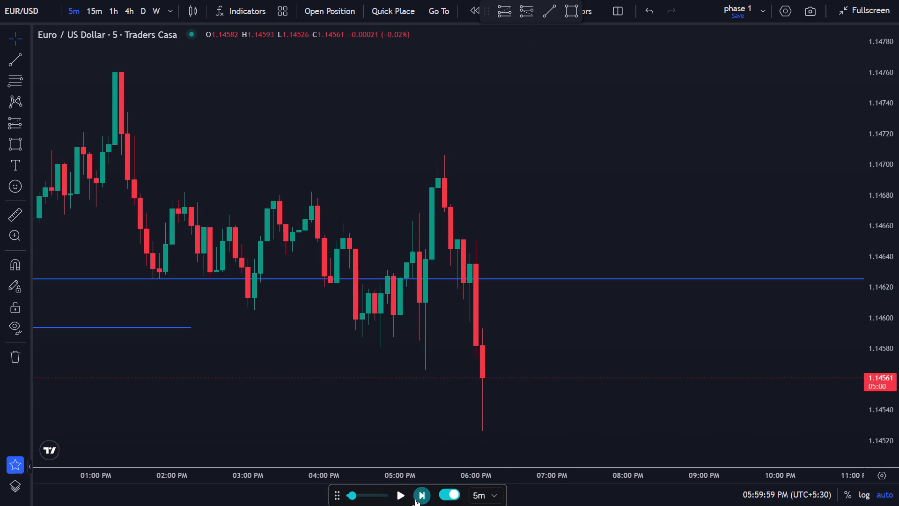
click(415, 499)
click(415, 499)
triple_click(415, 499)
triple_click(415, 499)
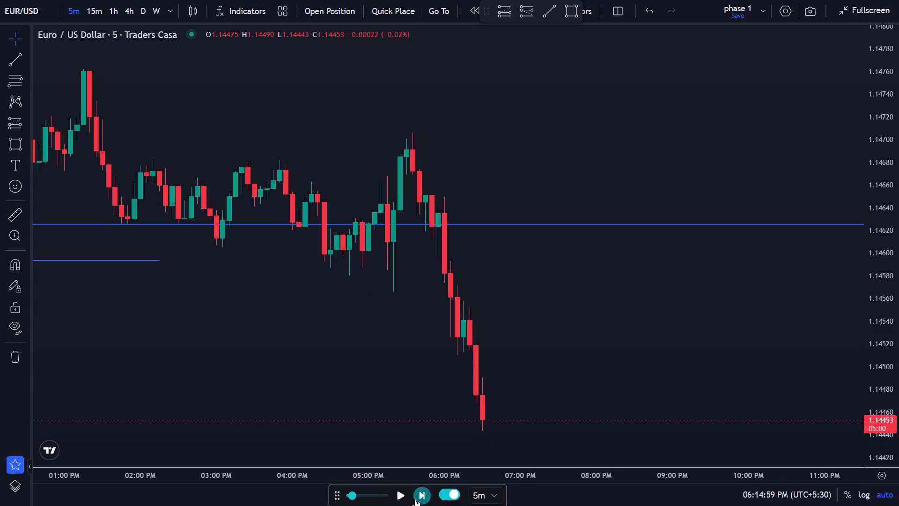
click(415, 499)
Examine the 16 July price action relative to the marked blue levels and the green zone below.
click(878, 158)
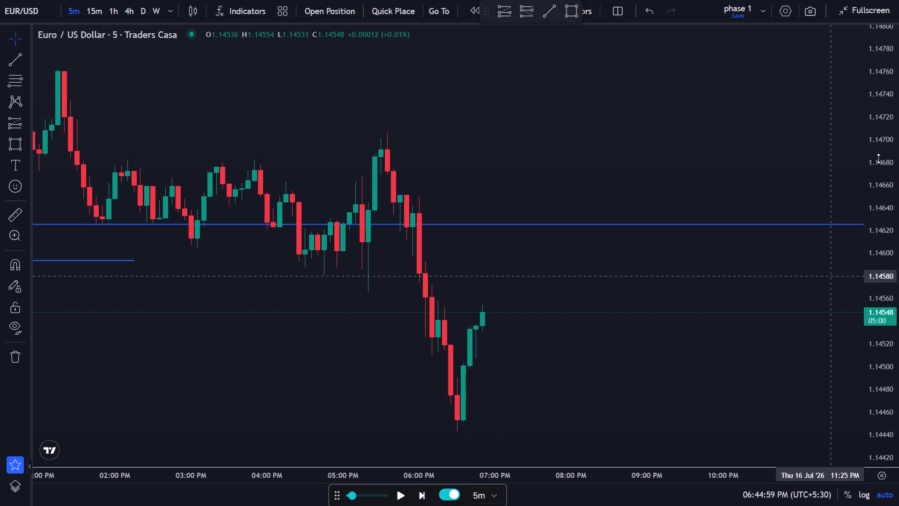
click(878, 158)
double_click(882, 167)
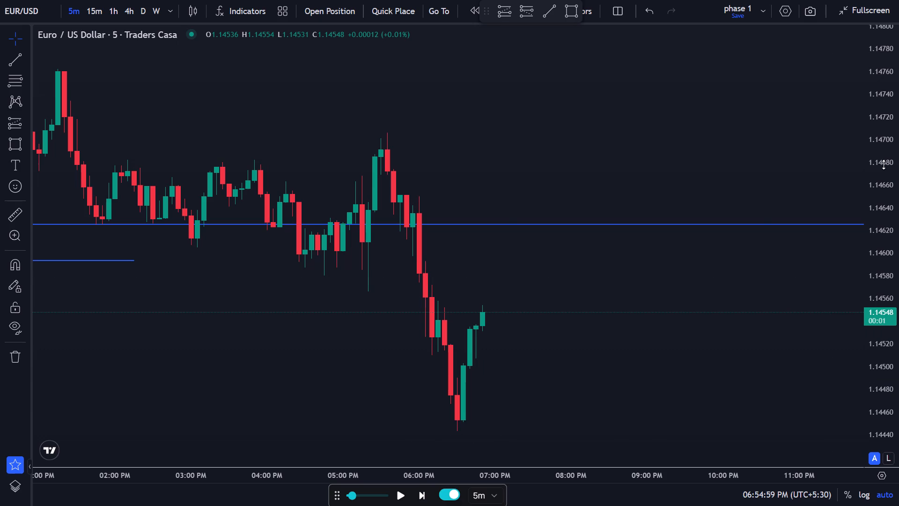
scroll(762, 178, down, 12)
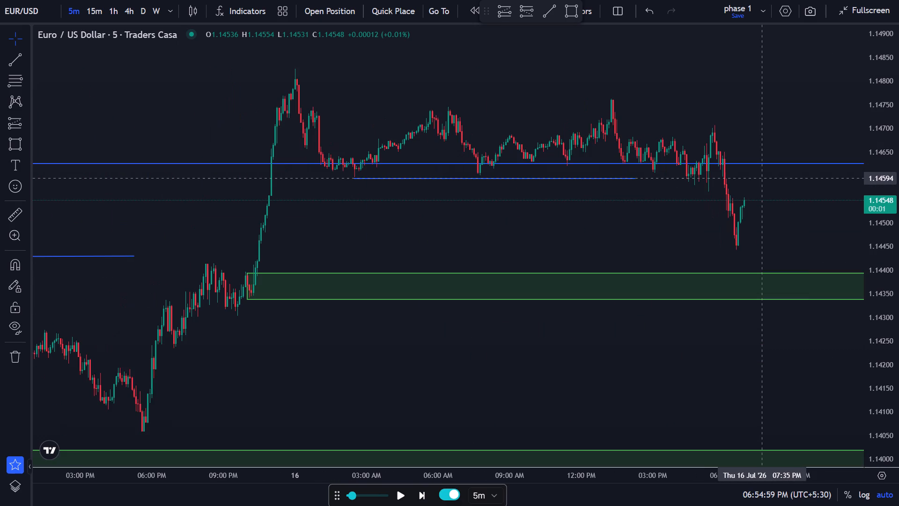
scroll(762, 178, up, 4)
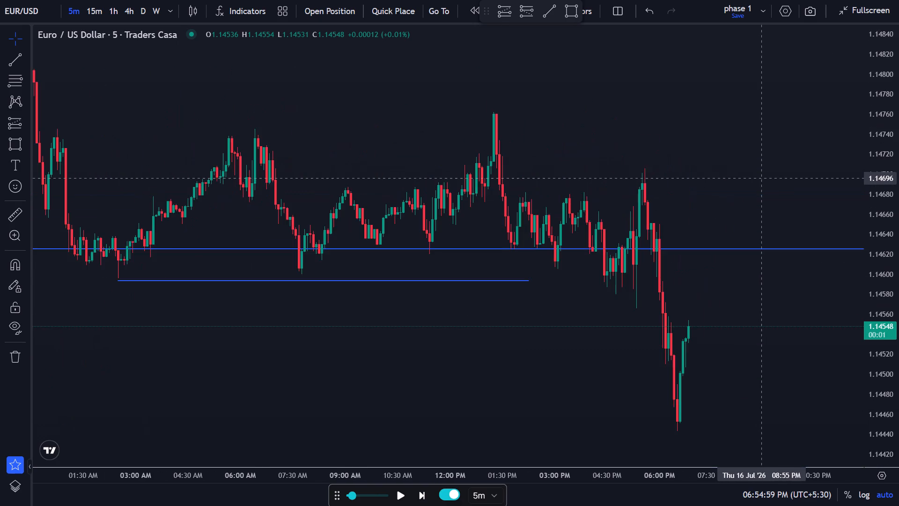
scroll(762, 178, down, 4)
scroll(762, 178, up, 3)
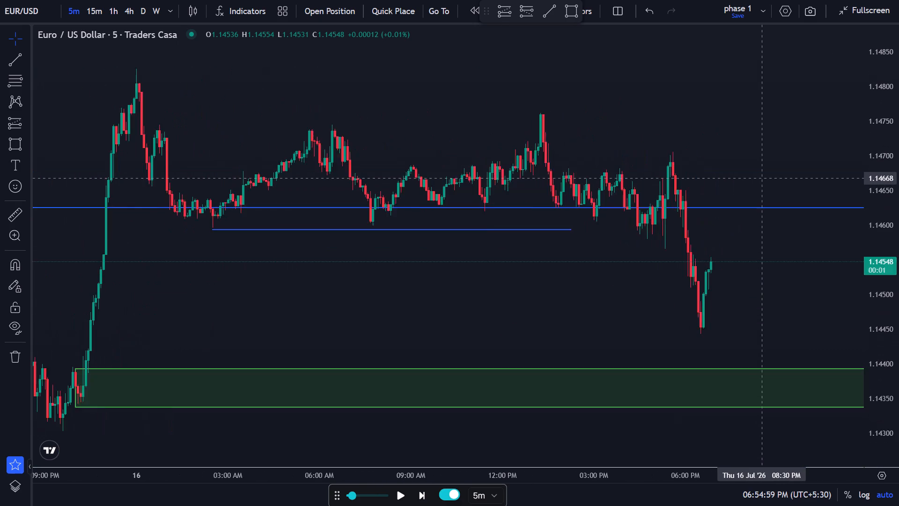
scroll(762, 178, up, 1)
scroll(762, 178, down, 2)
drag(753, 212, 708, 164)
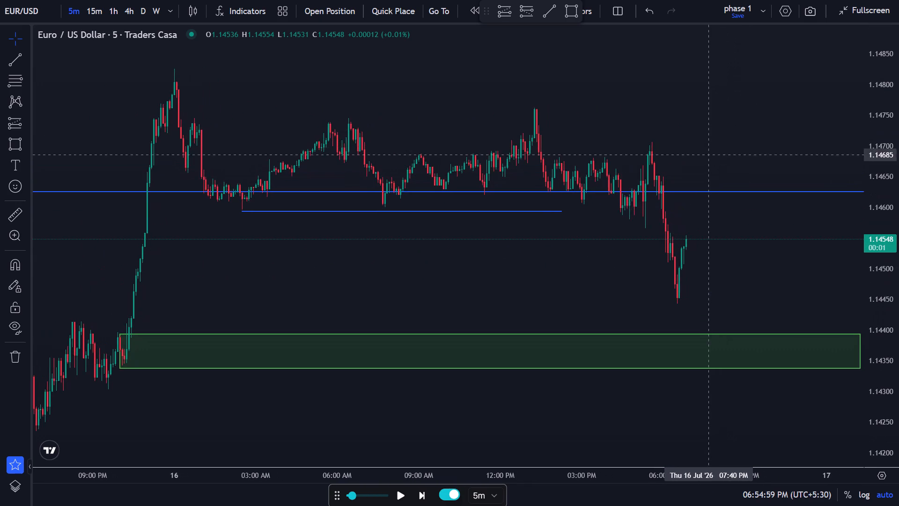
drag(708, 164, 745, 276)
drag(718, 317, 647, 316)
Advance the replay in 5-minute candles just past 07:09:59 PM on 16 July, keeping the recent candles in close view.
double_click(423, 492)
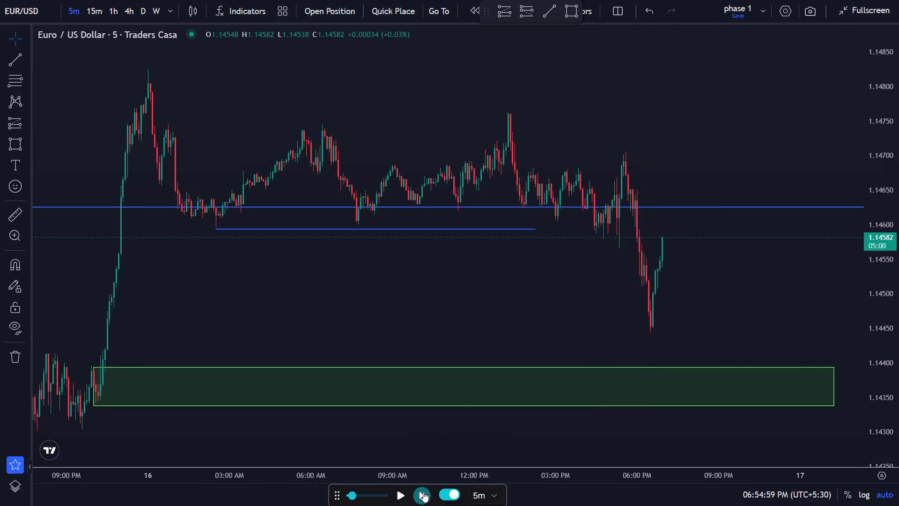
click(423, 492)
scroll(645, 242, up, 8)
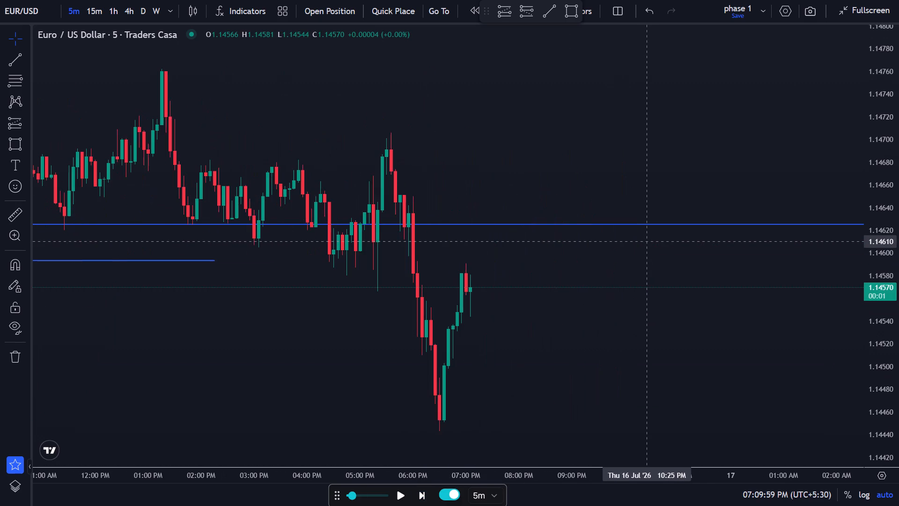
scroll(645, 241, up, 1)
drag(533, 308, 654, 302)
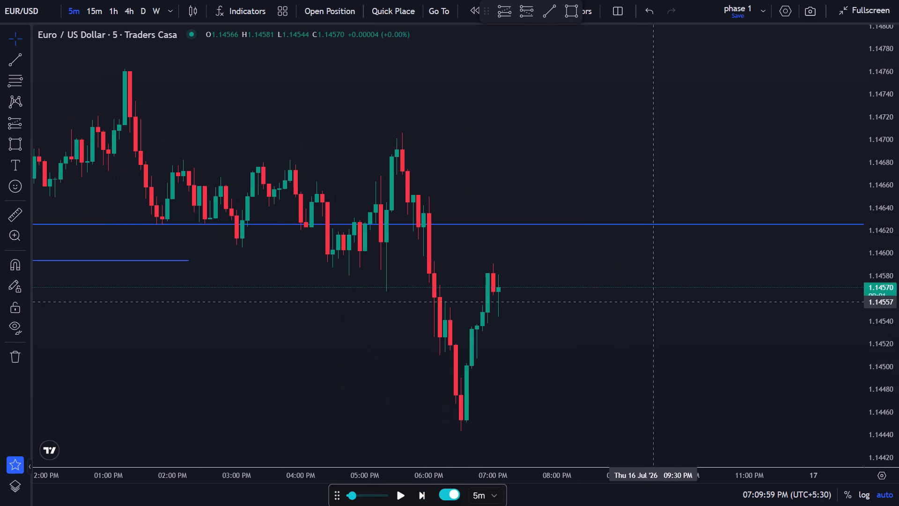
click(425, 497)
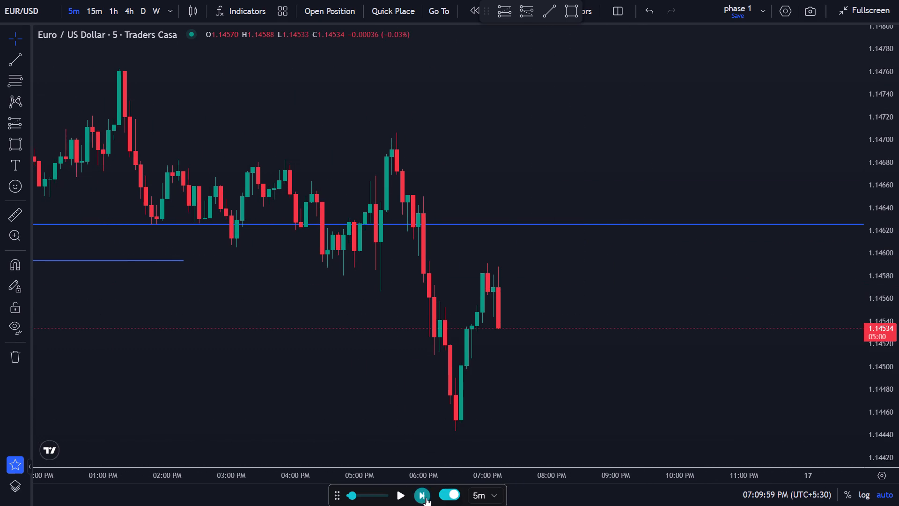
Advance the replay in 5-minute candles to 08:34:59 PM on 16 July.
triple_click(426, 498)
triple_click(426, 498)
triple_click(426, 498)
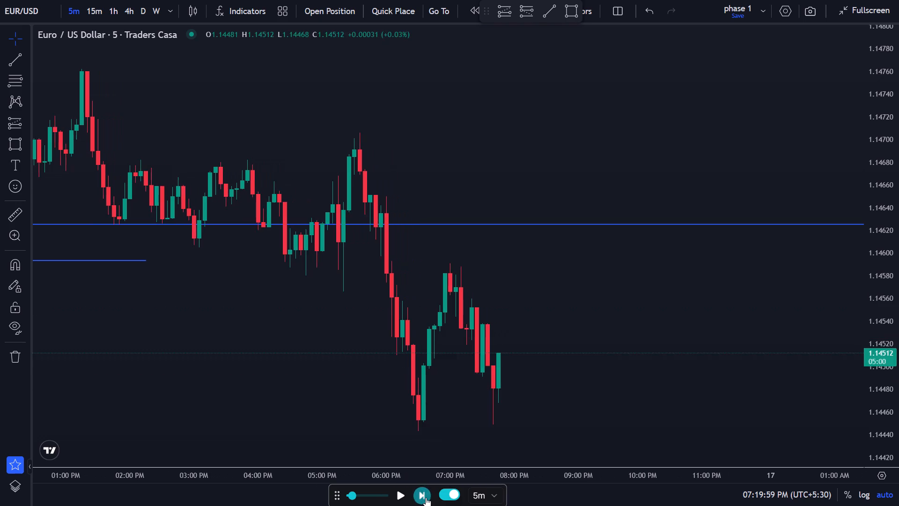
triple_click(426, 498)
triple_click(426, 498)
click(426, 498)
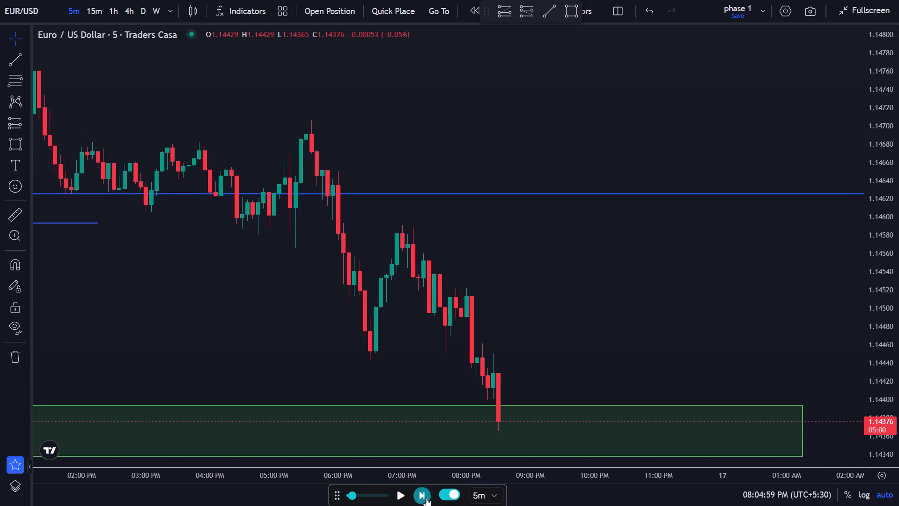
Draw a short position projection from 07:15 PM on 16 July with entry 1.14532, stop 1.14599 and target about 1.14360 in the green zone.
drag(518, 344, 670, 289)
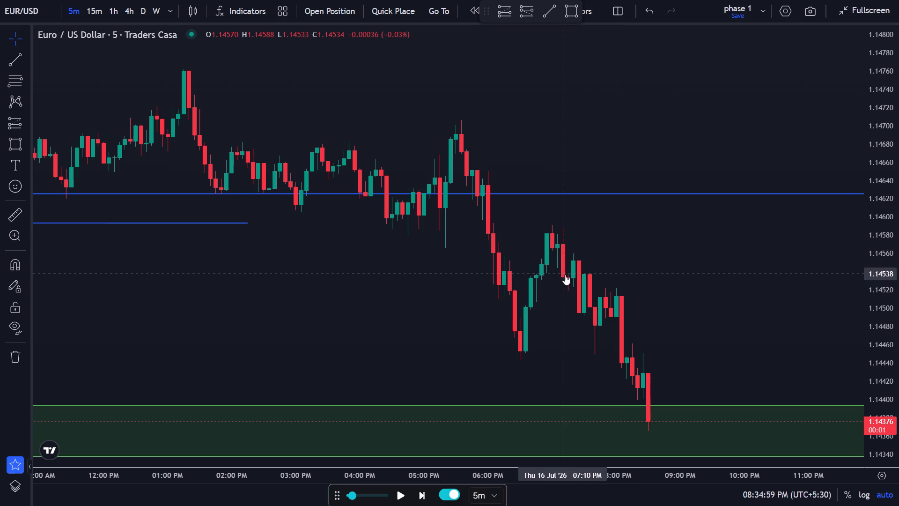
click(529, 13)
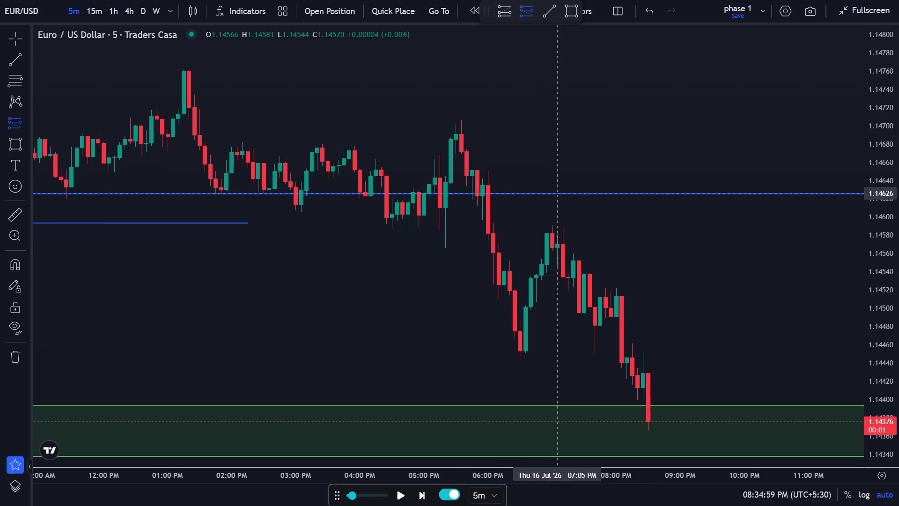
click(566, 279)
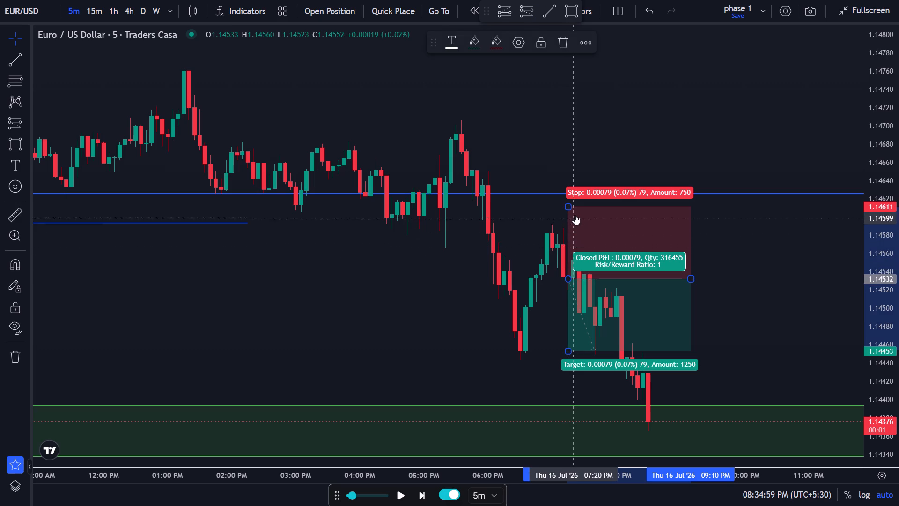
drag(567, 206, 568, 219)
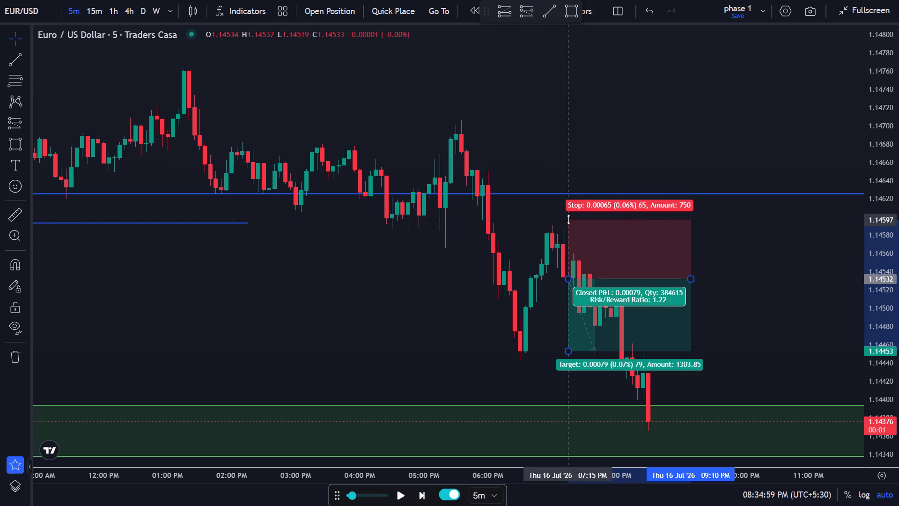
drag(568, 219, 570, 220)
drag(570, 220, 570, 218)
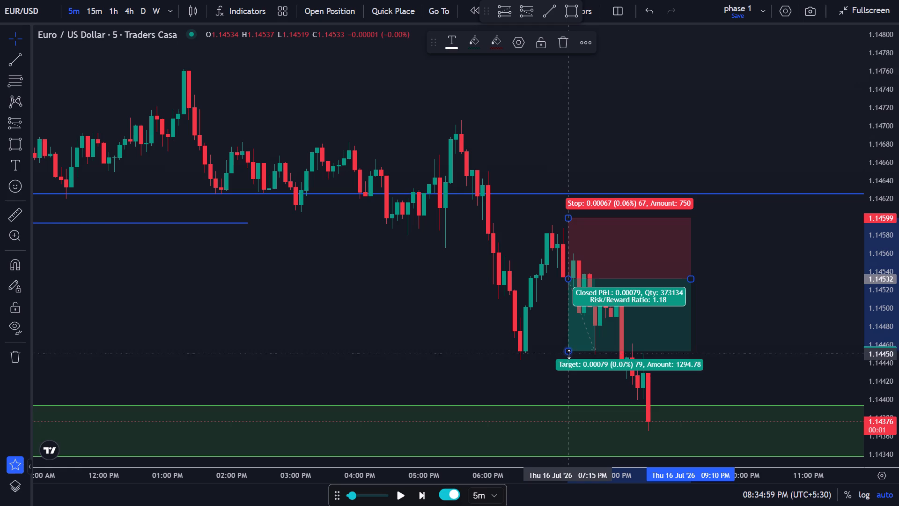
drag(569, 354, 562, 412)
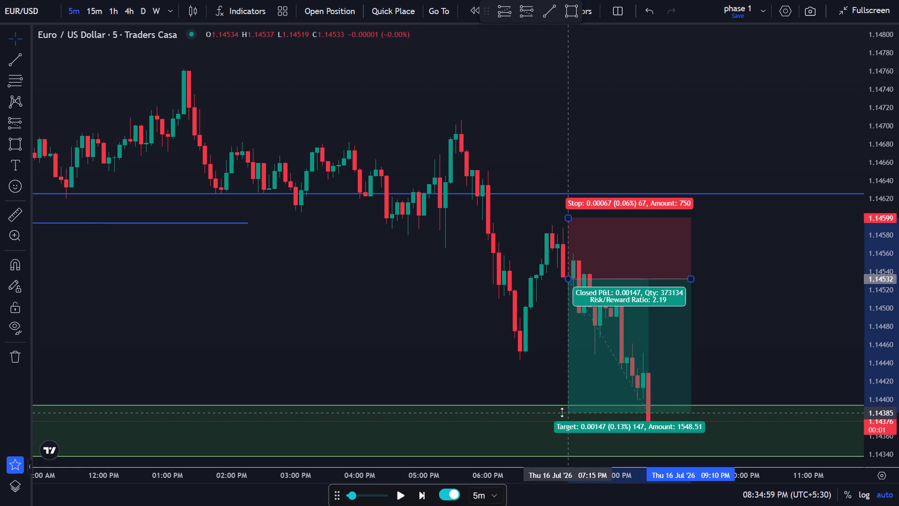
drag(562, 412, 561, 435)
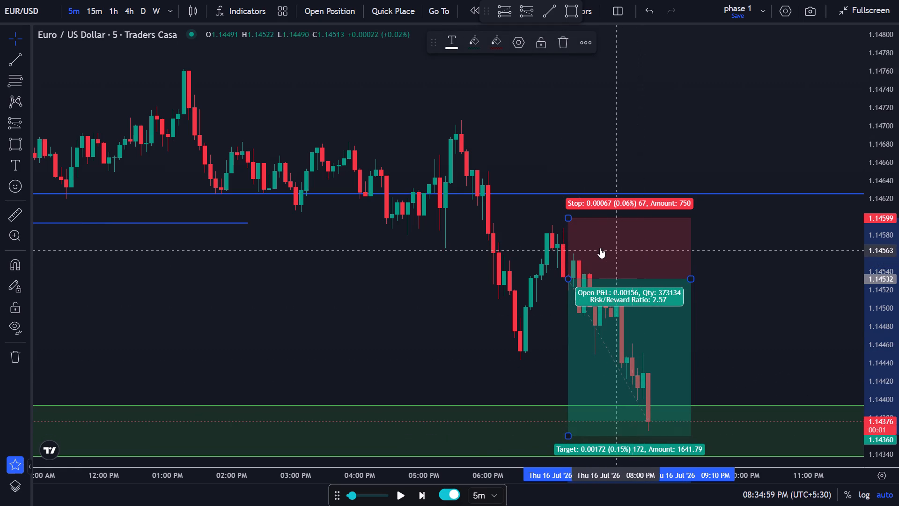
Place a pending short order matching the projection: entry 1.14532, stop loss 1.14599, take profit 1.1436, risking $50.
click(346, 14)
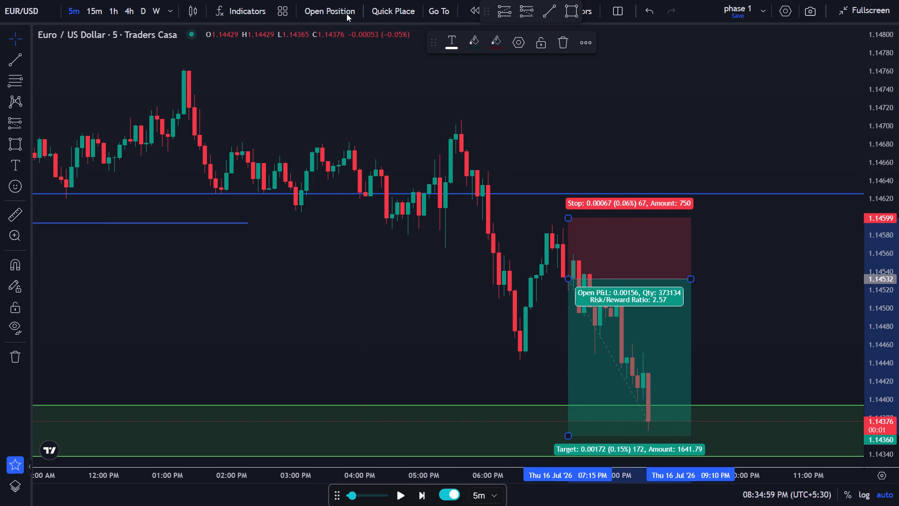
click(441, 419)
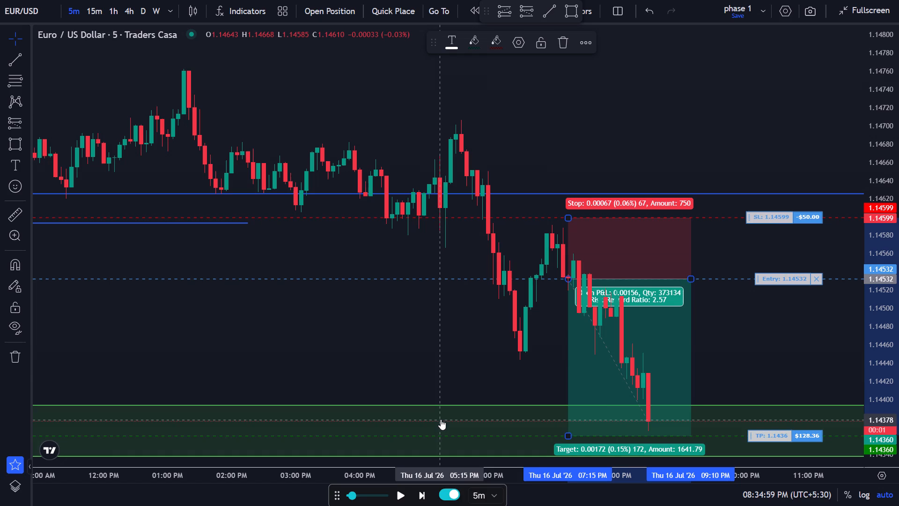
Advance the replay in 5-minute candles to 10:34:59 PM on 16 July.
click(413, 497)
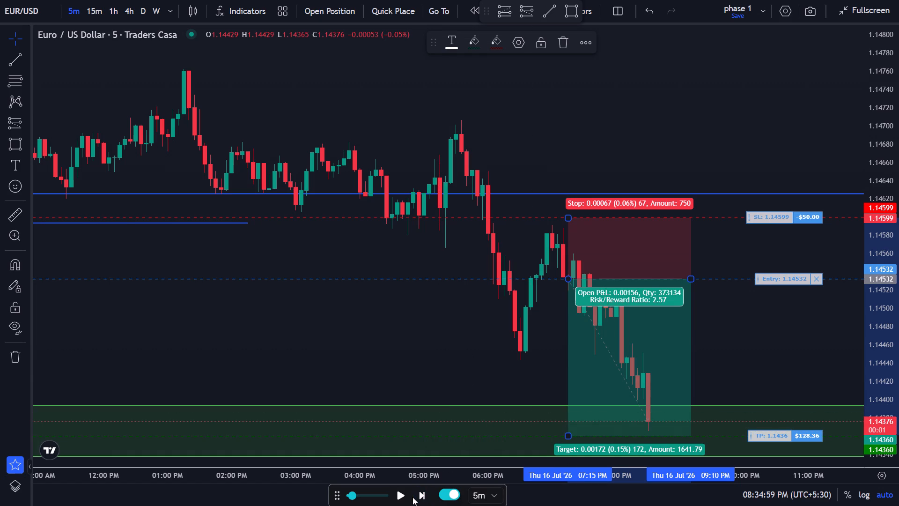
click(413, 497)
click(419, 494)
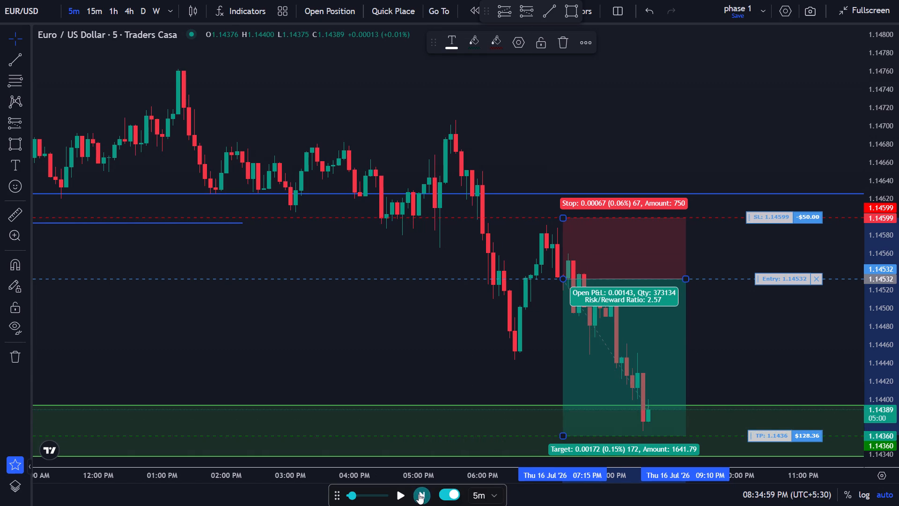
double_click(419, 494)
triple_click(419, 494)
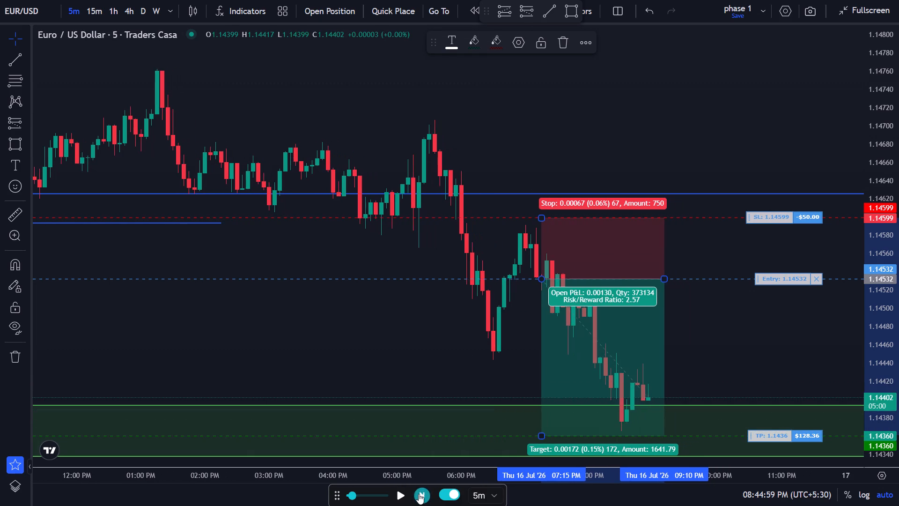
triple_click(419, 494)
triple_click(419, 494)
triple_click(419, 494)
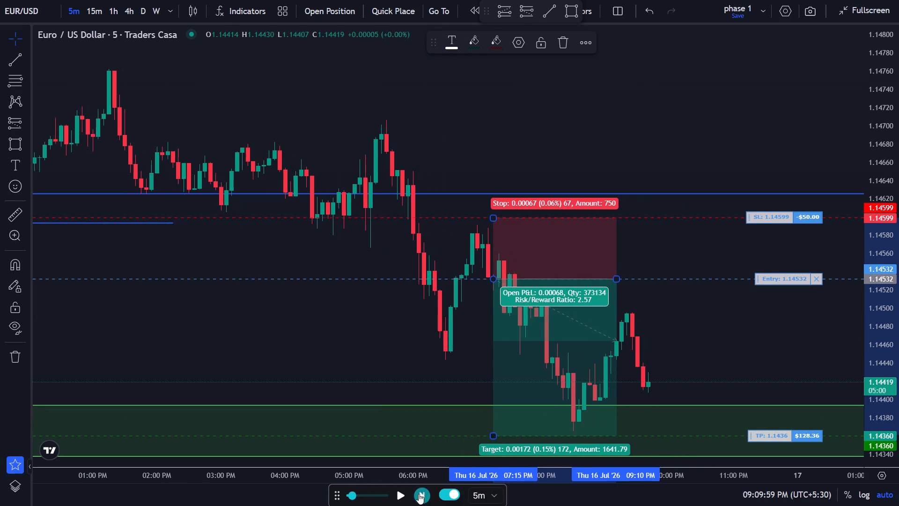
triple_click(419, 494)
click(419, 494)
double_click(419, 494)
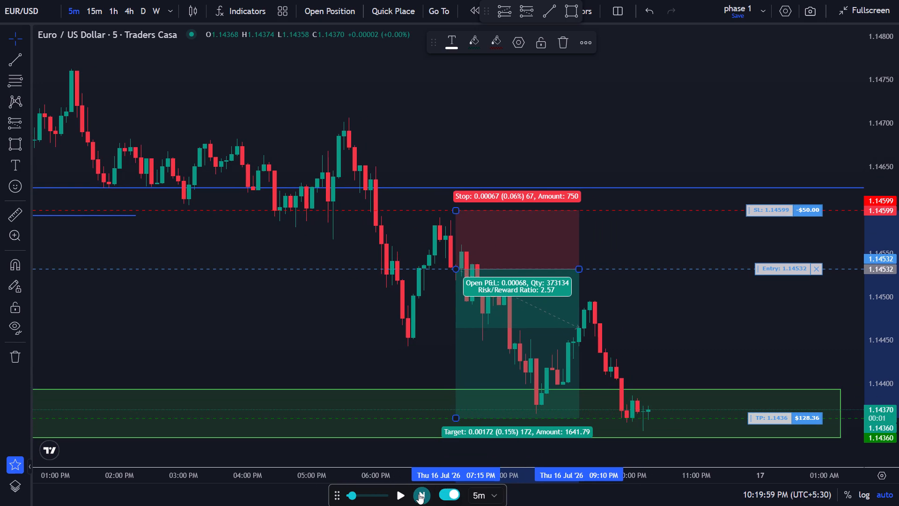
triple_click(419, 494)
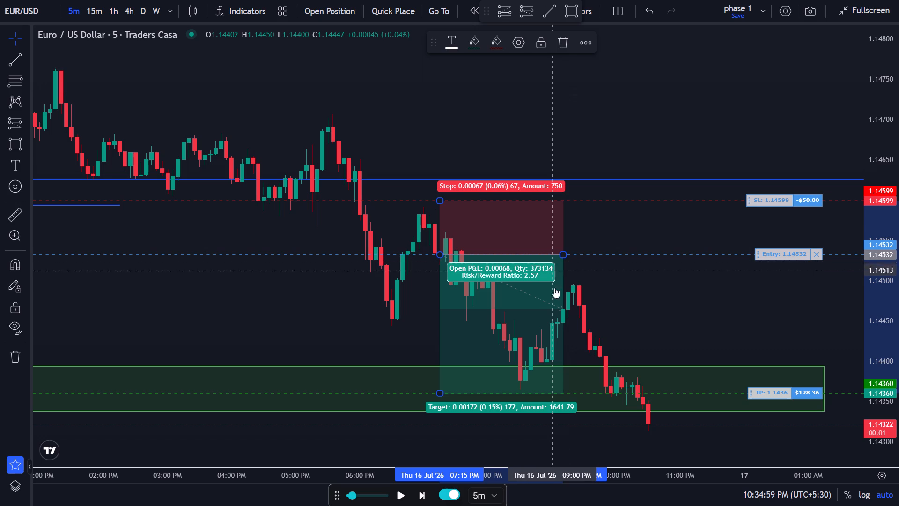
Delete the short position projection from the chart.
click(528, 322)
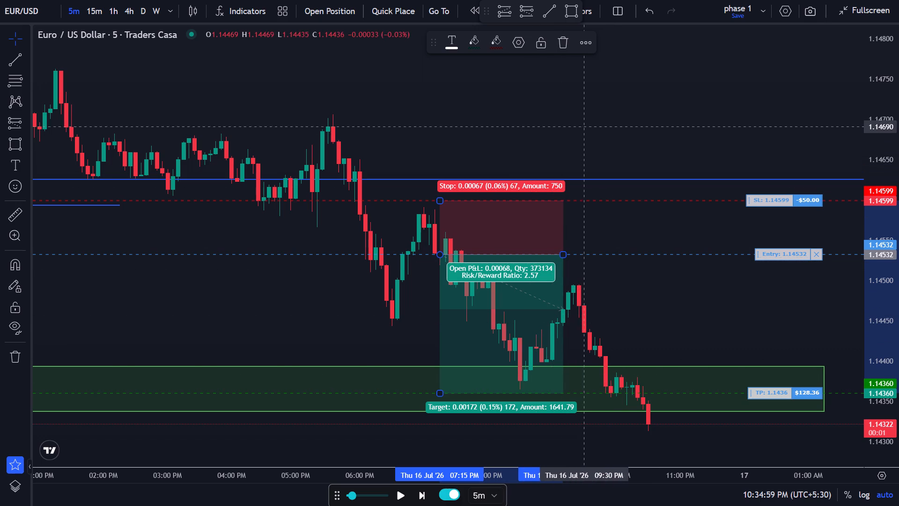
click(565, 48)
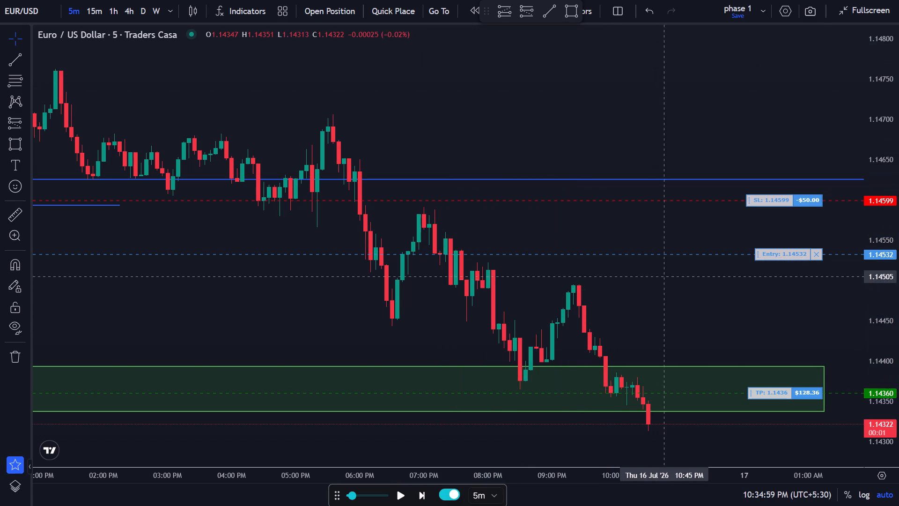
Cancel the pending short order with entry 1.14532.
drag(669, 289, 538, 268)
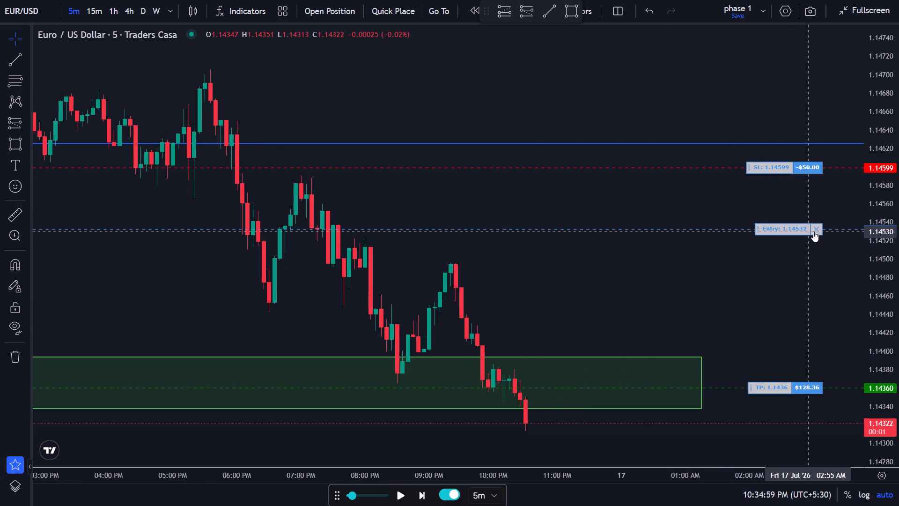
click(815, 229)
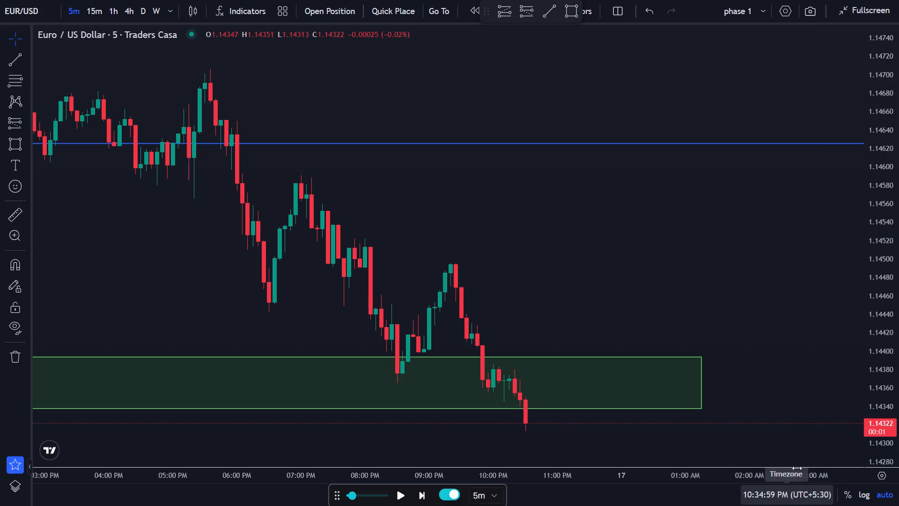
Switch from the full-screen chart to the full-screen session page and move the replay controls clear of Show Checklists.
click(870, 5)
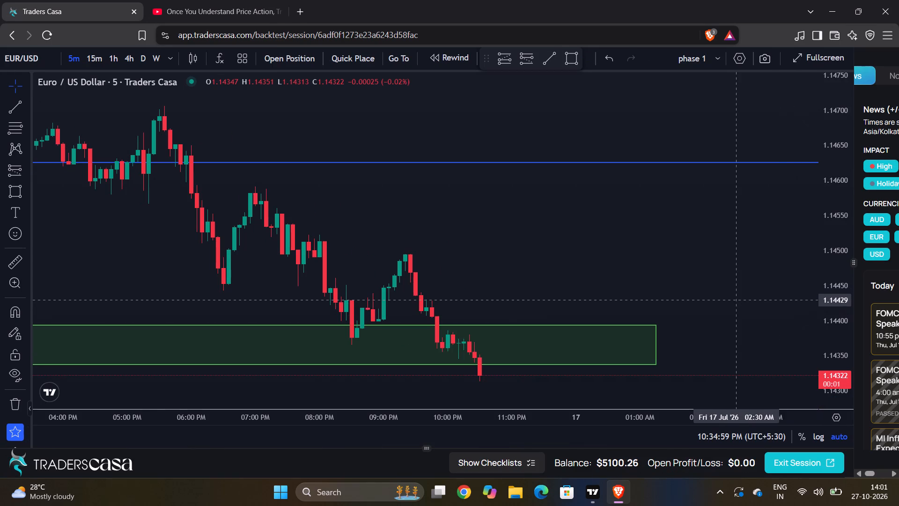
key(F11)
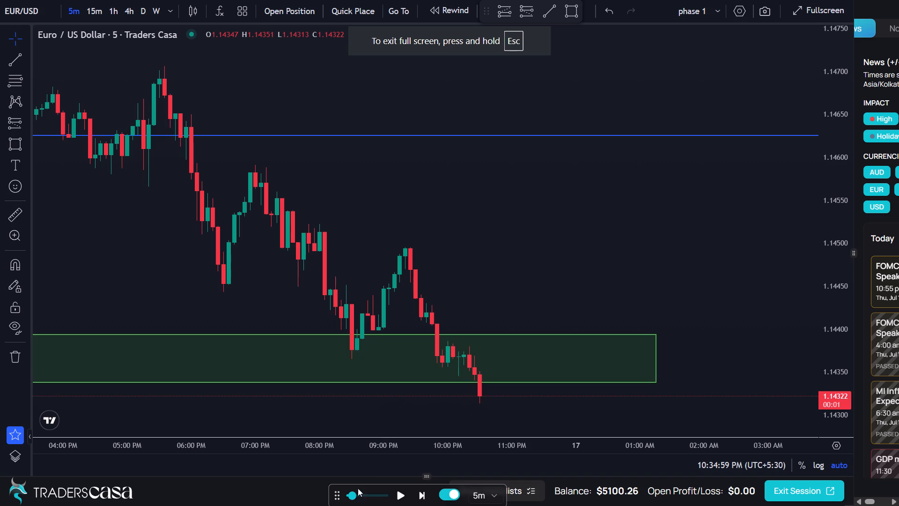
drag(335, 499, 248, 505)
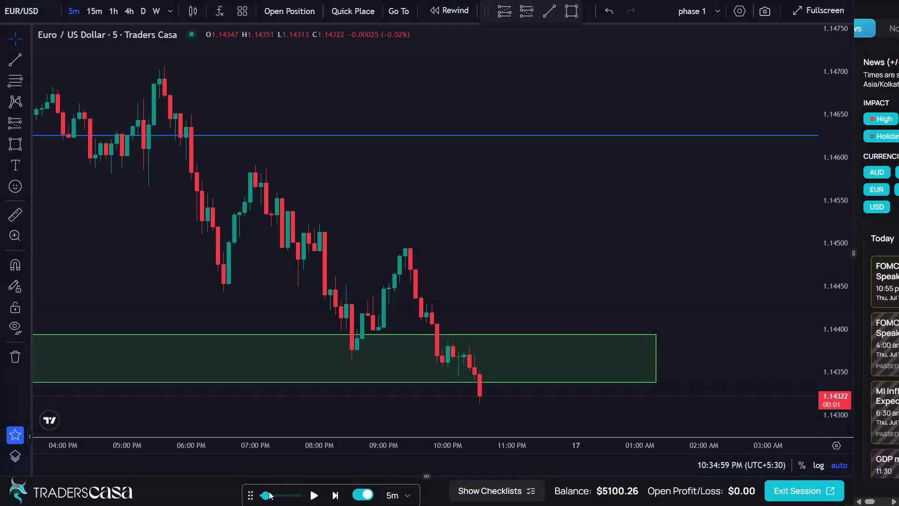
Collapse the news panel so the chart takes the full width of the session page.
drag(500, 270, 716, 176)
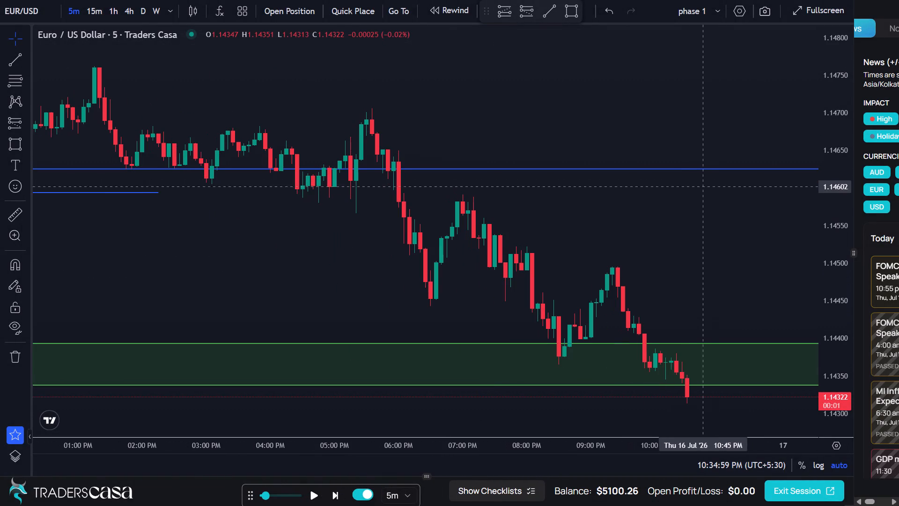
drag(686, 193, 688, 269)
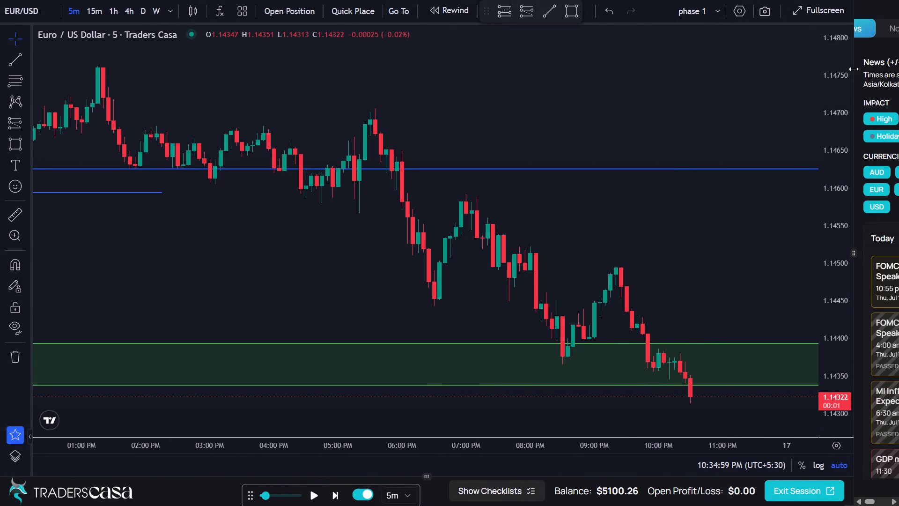
drag(854, 69, 898, 81)
Examine the 14–16 July price action around the marked blue levels and green zones.
drag(750, 119, 799, 52)
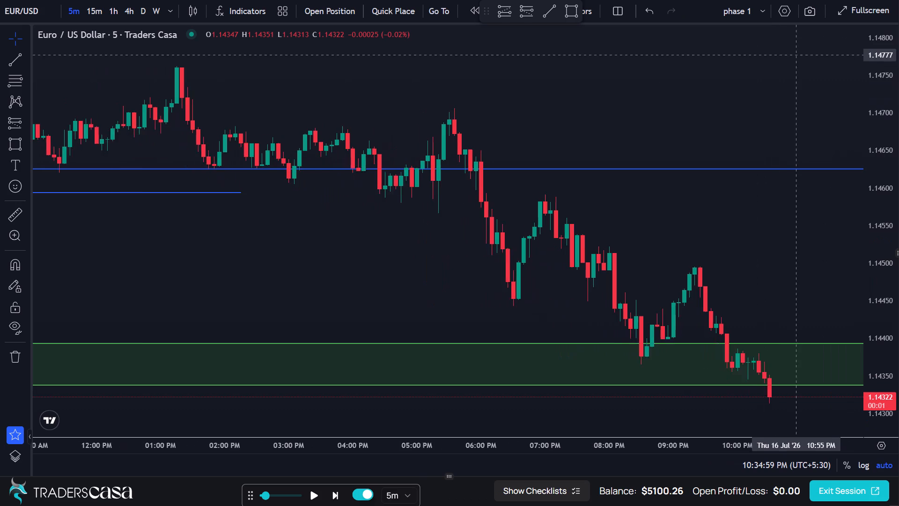
drag(799, 52, 683, 255)
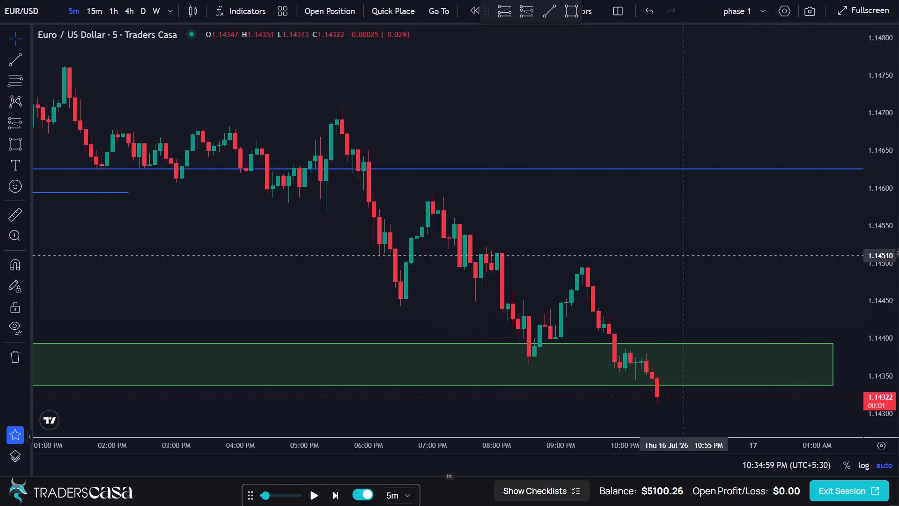
scroll(683, 255, down, 5)
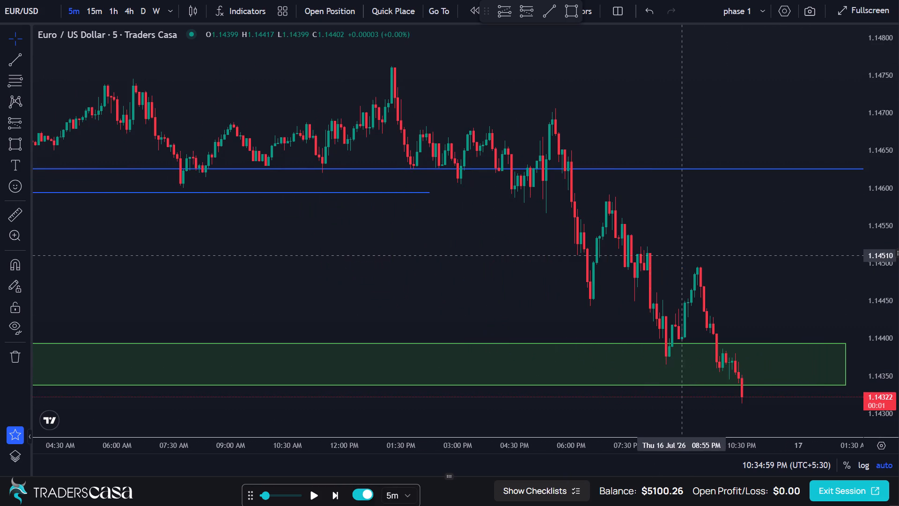
drag(482, 243, 709, 223)
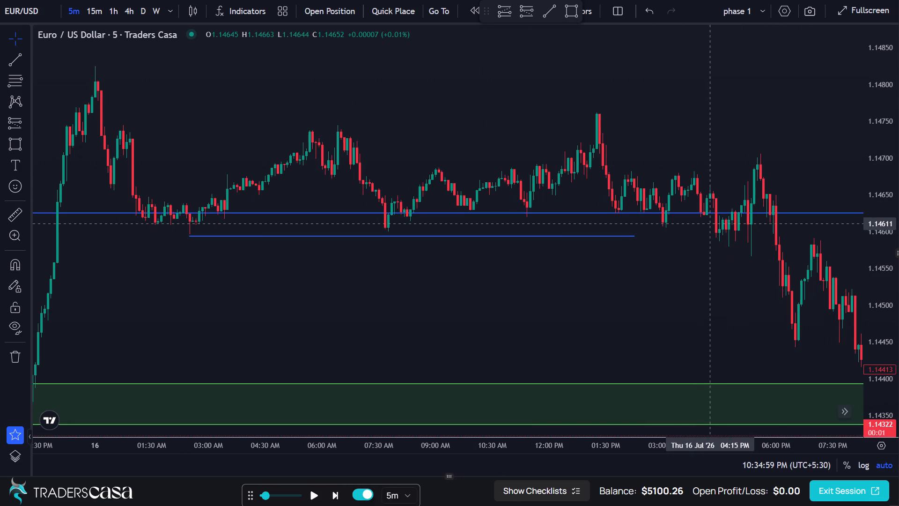
drag(709, 223, 640, 215)
scroll(640, 215, down, 13)
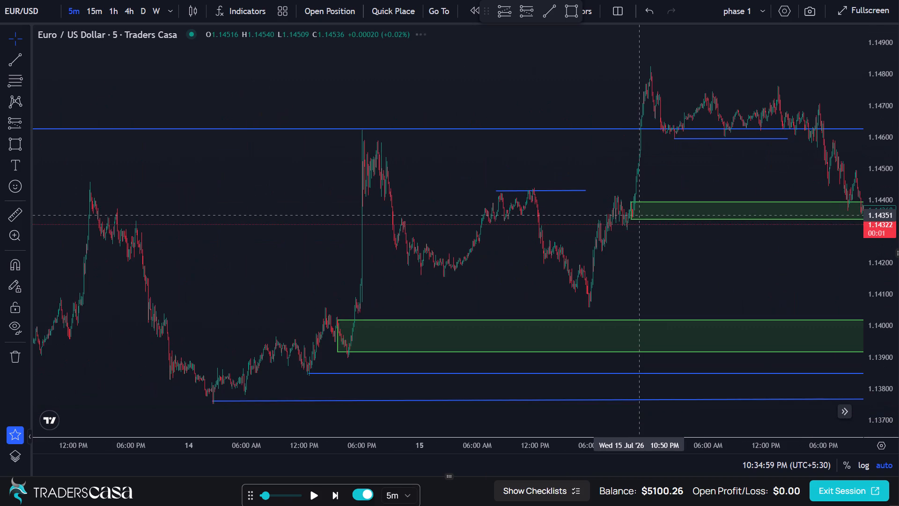
scroll(640, 215, down, 2)
scroll(640, 215, up, 3)
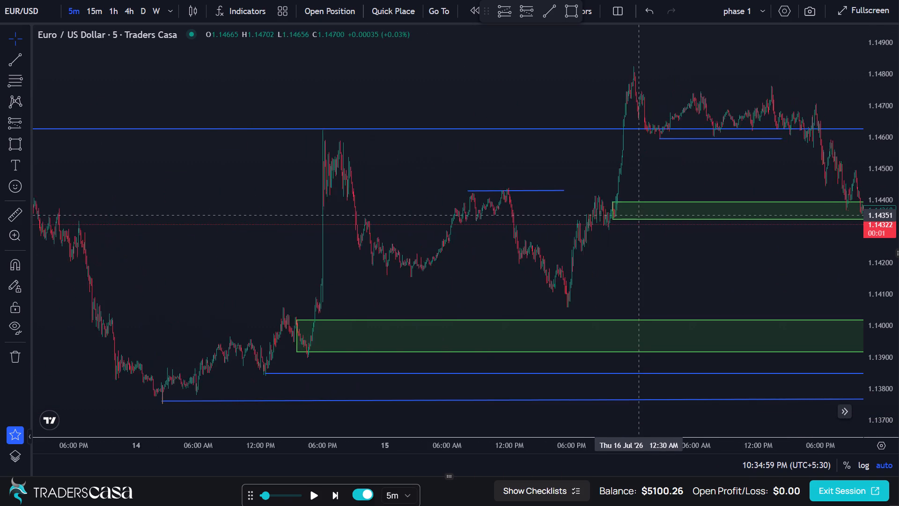
scroll(640, 215, up, 3)
drag(682, 189, 491, 180)
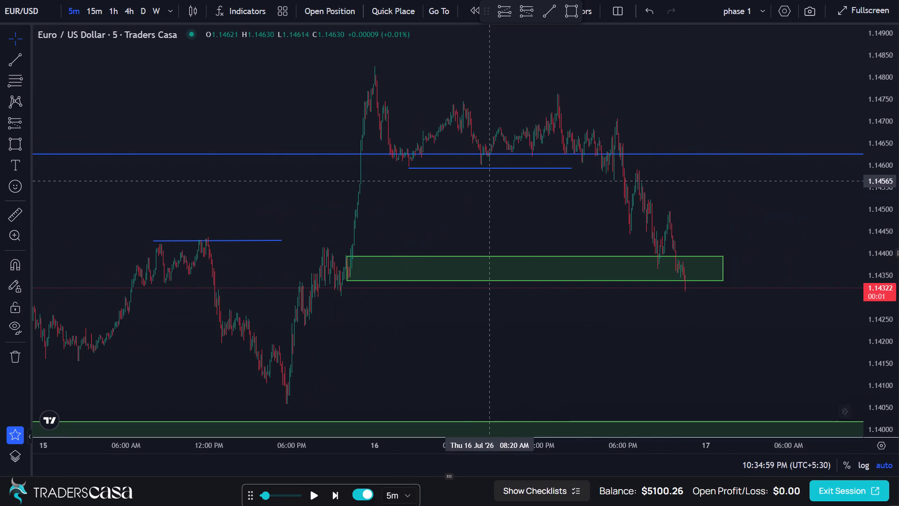
scroll(701, 162, up, 5)
scroll(590, 249, down, 3)
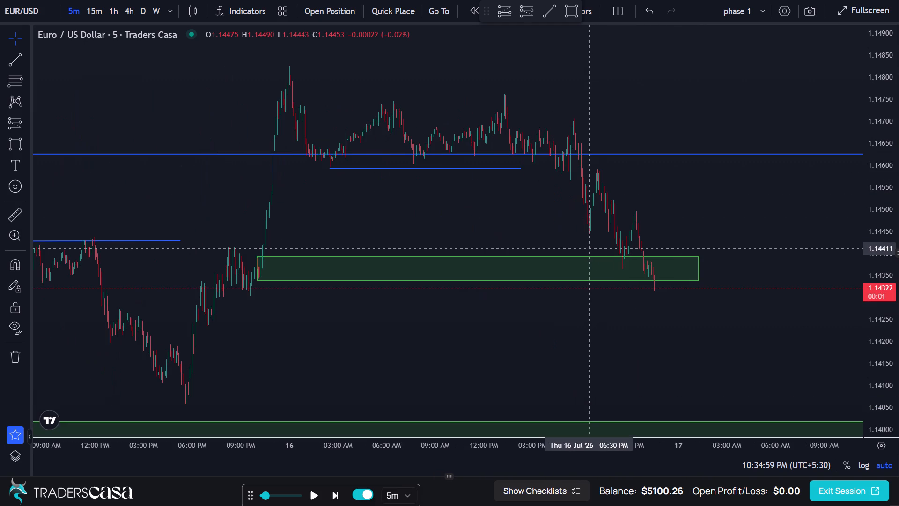
Review the latest price action at the green zone and advance the 5-minute replay to 10:54:59 PM on 16 July.
scroll(205, 339, up, 6)
drag(213, 317, 344, 300)
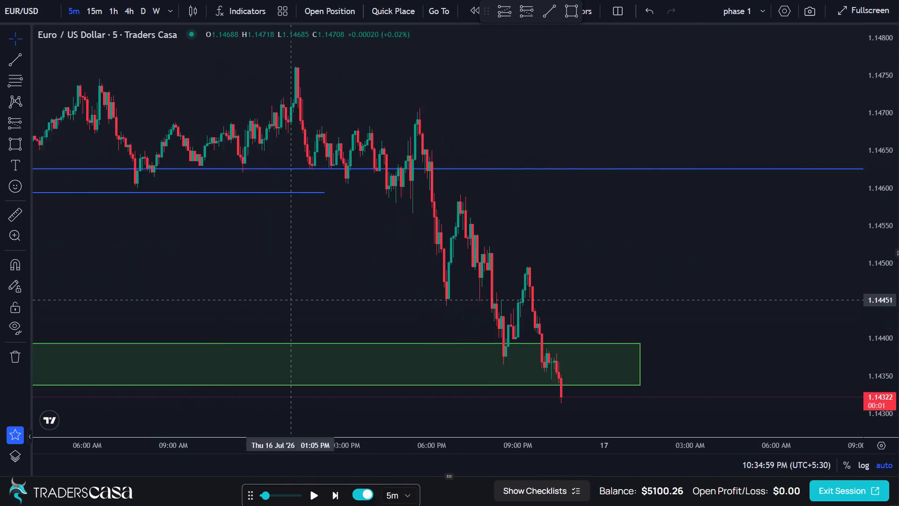
drag(344, 300, 715, 294)
scroll(366, 327, up, 2)
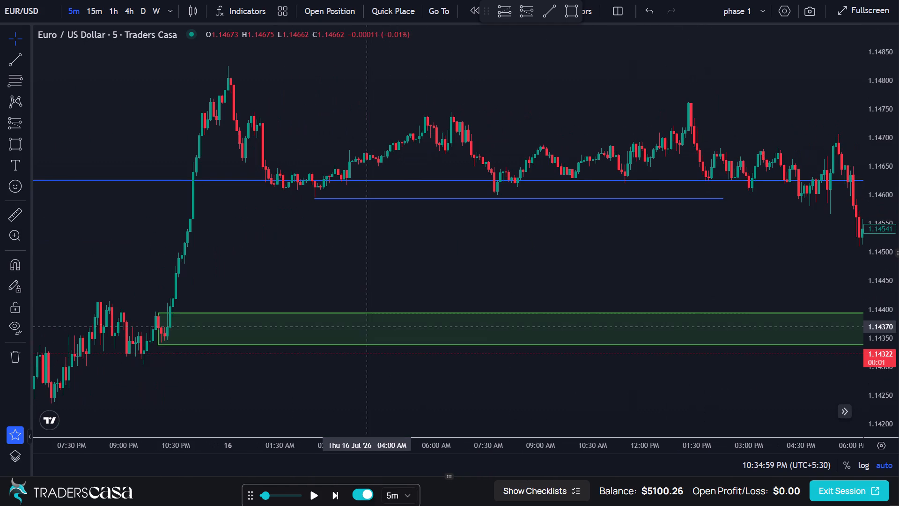
drag(449, 269, 152, 279)
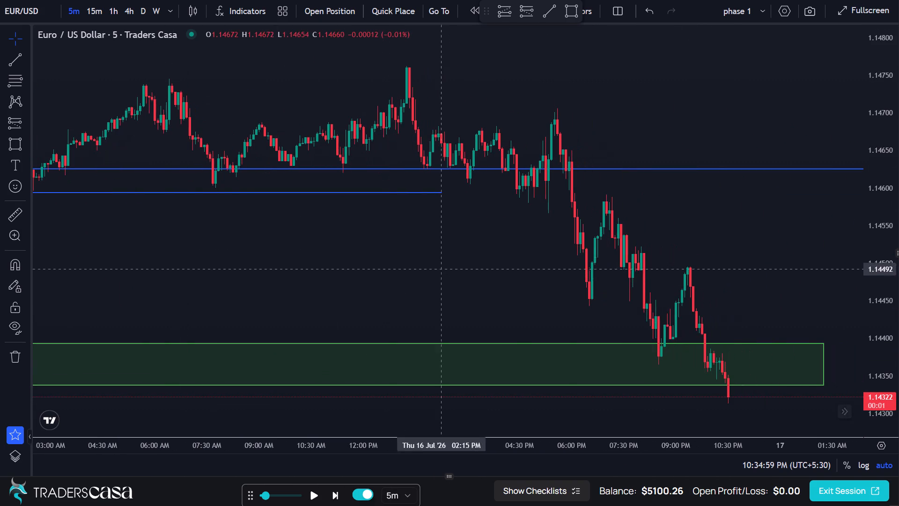
drag(777, 247, 587, 251)
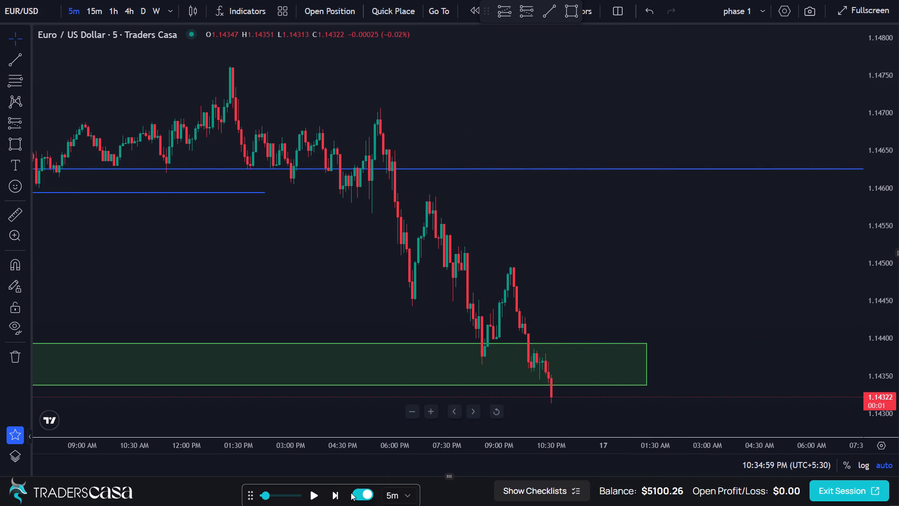
click(338, 492)
click(338, 492)
click(338, 492)
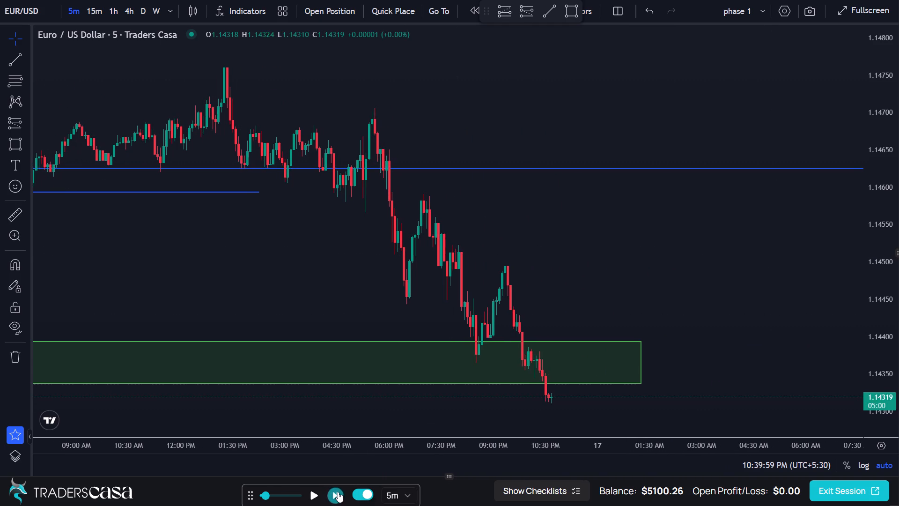
click(338, 489)
Advance the replay candle by candle to 11:19:59 PM, following price inside the green zone.
scroll(572, 256, up, 3)
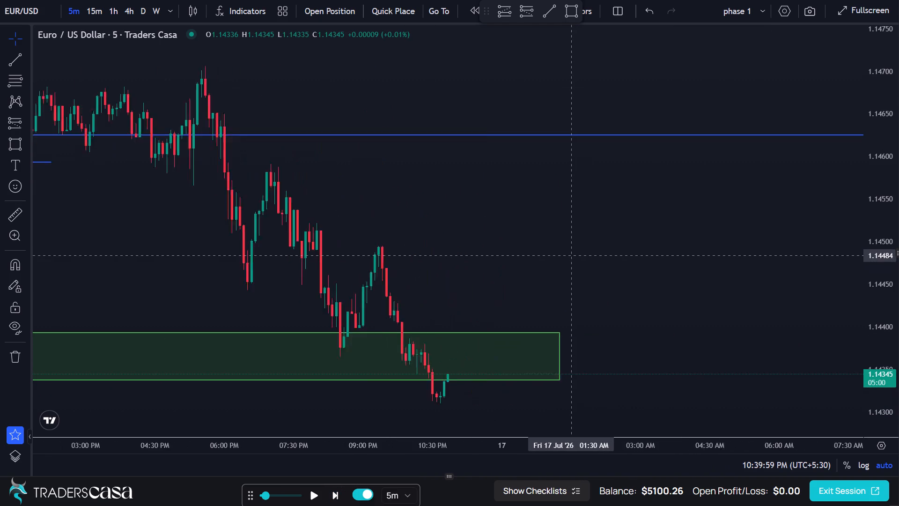
scroll(572, 256, up, 2)
drag(457, 249, 705, 238)
scroll(555, 254, up, 2)
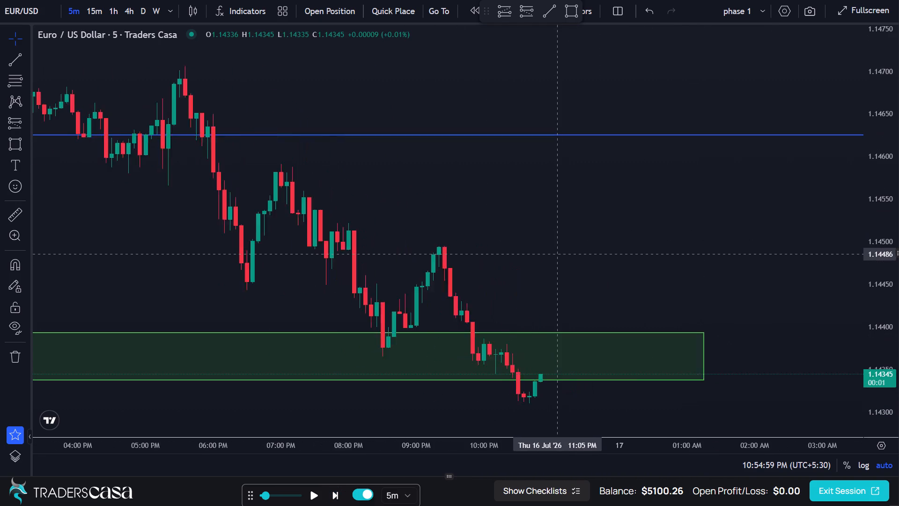
scroll(555, 254, up, 1)
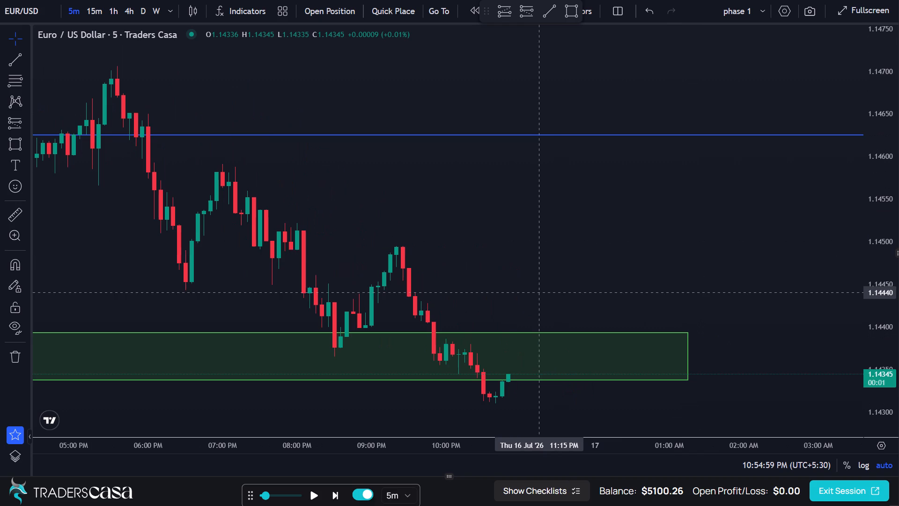
click(334, 489)
click(334, 489)
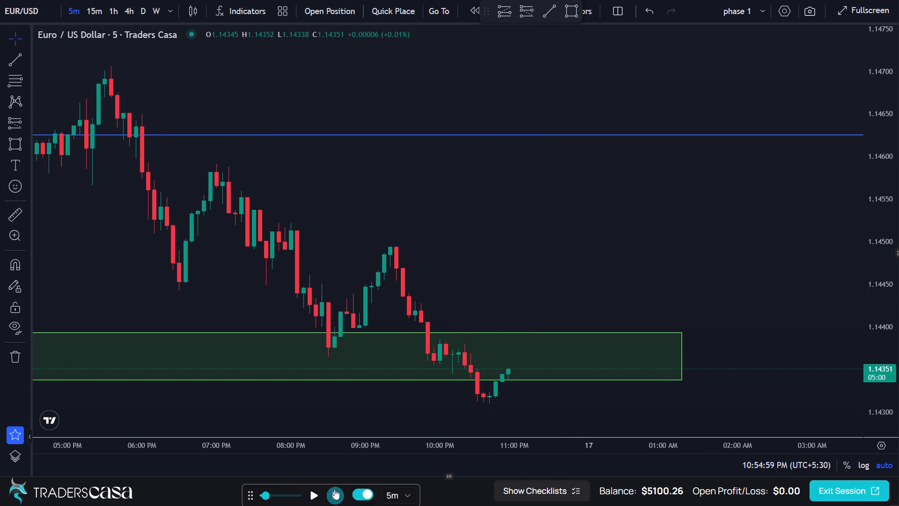
click(334, 489)
click(334, 489)
click(334, 489)
click(334, 489)
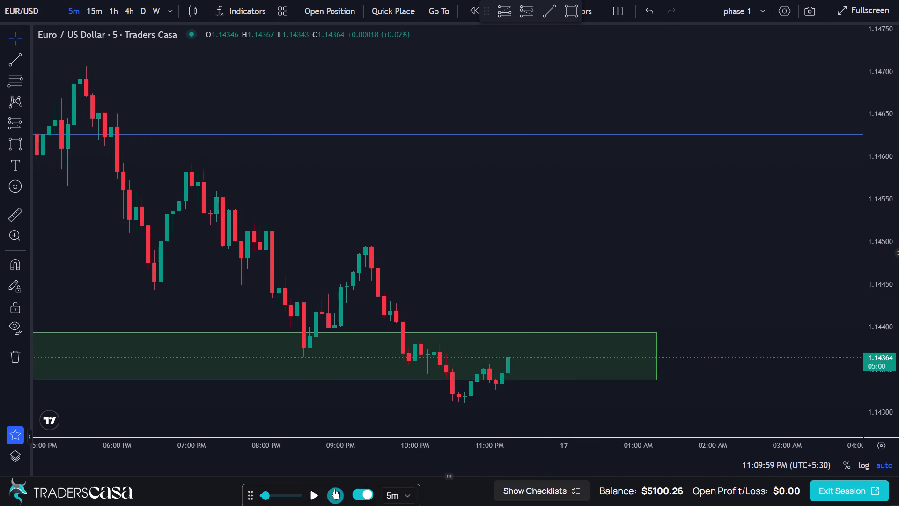
Draw a long position at the latest candles in the green zone with entry 1.14347, target 1.14470 and stop 1.14305.
scroll(529, 238, up, 1)
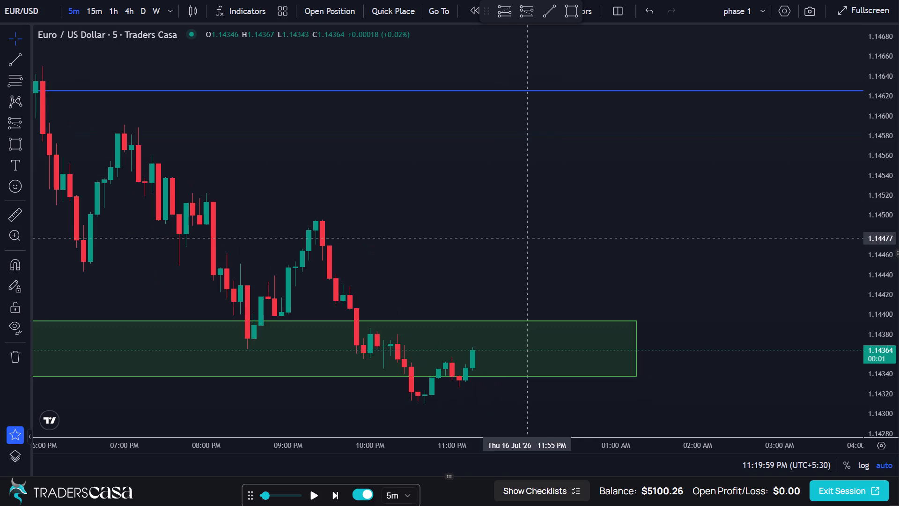
scroll(529, 238, up, 1)
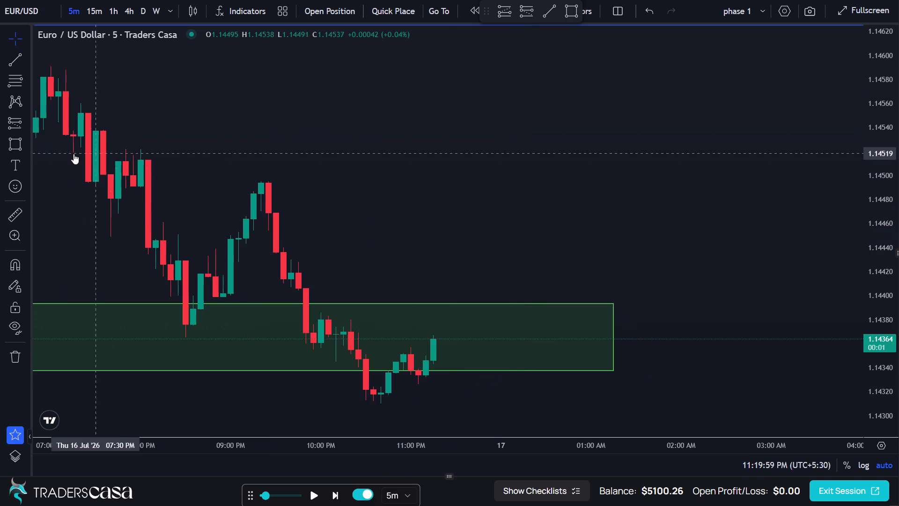
click(504, 8)
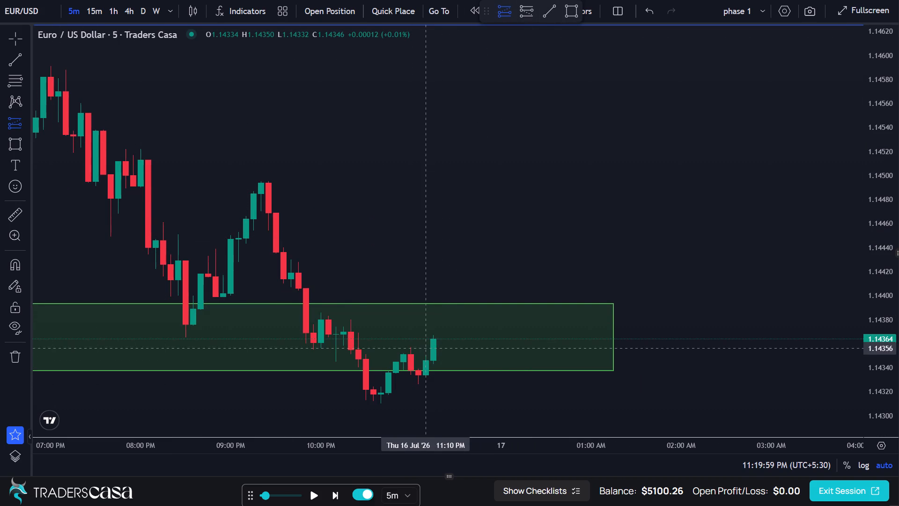
click(428, 358)
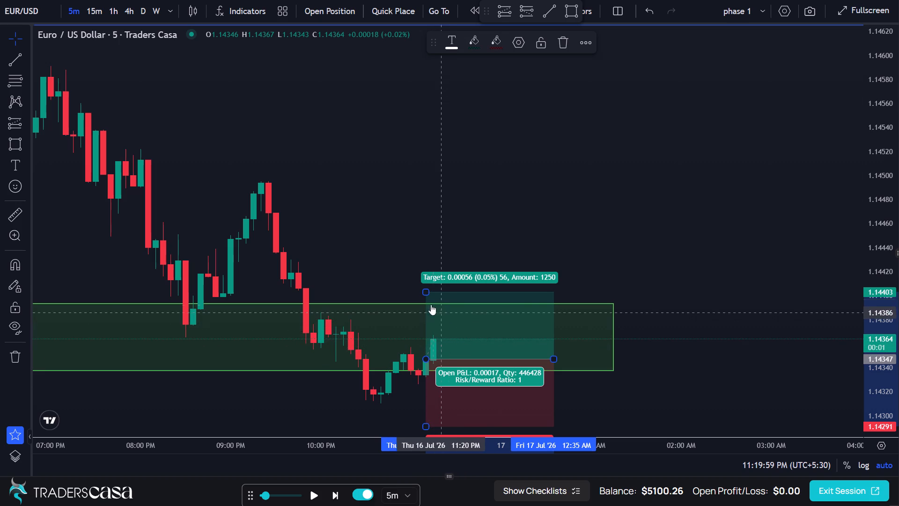
drag(428, 294, 436, 220)
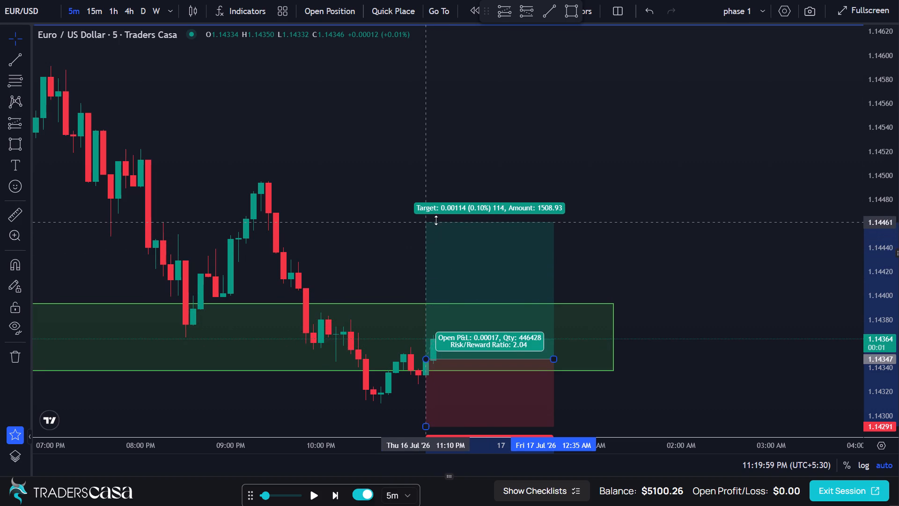
drag(436, 220, 442, 212)
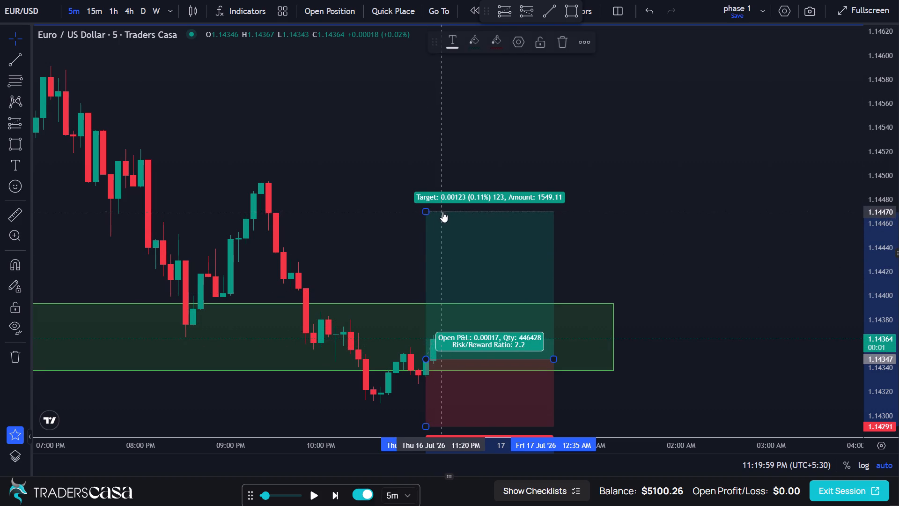
drag(424, 425, 427, 418)
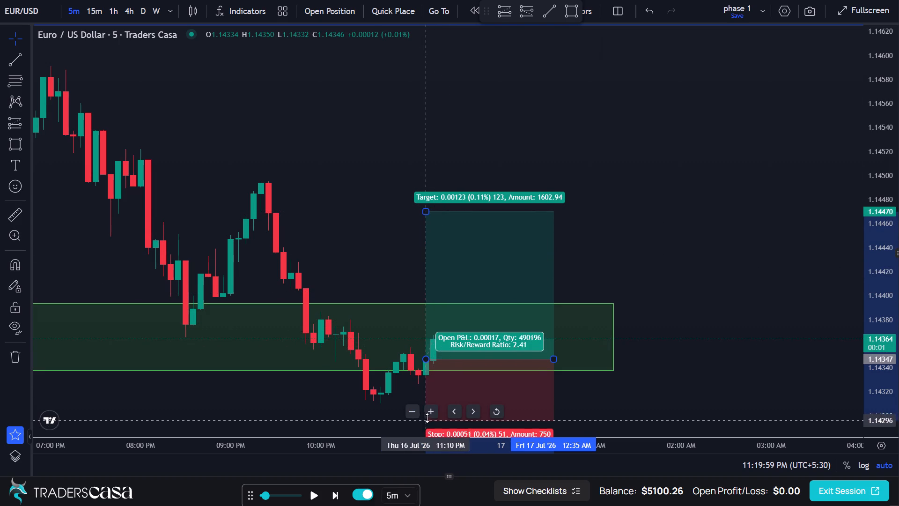
drag(427, 418, 429, 409)
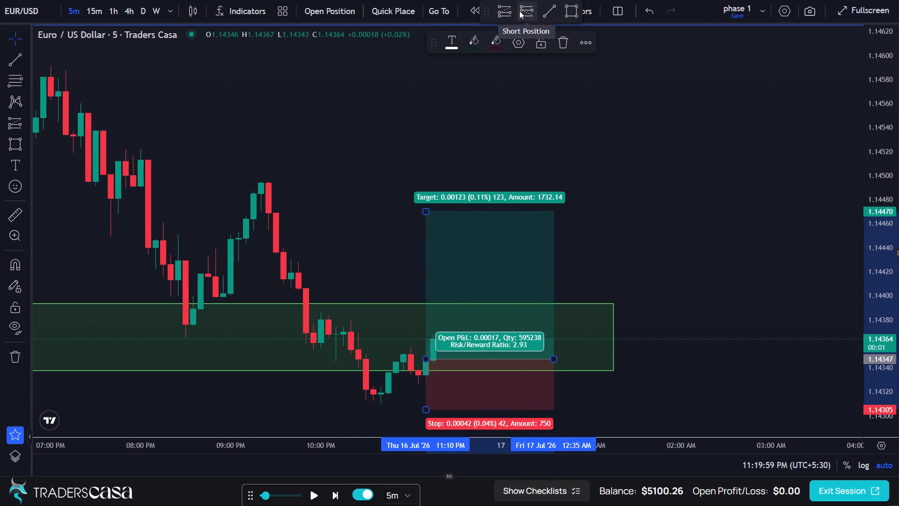
Place a buy limit order at 1.14347 with take profit 1.1447, stop loss 1.14305 and 1% ($50) risk on initial balance.
click(329, 6)
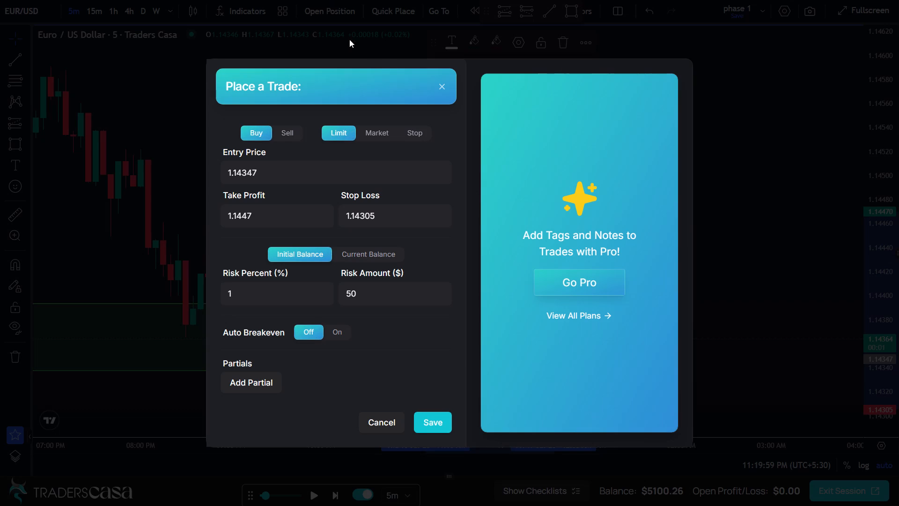
click(420, 421)
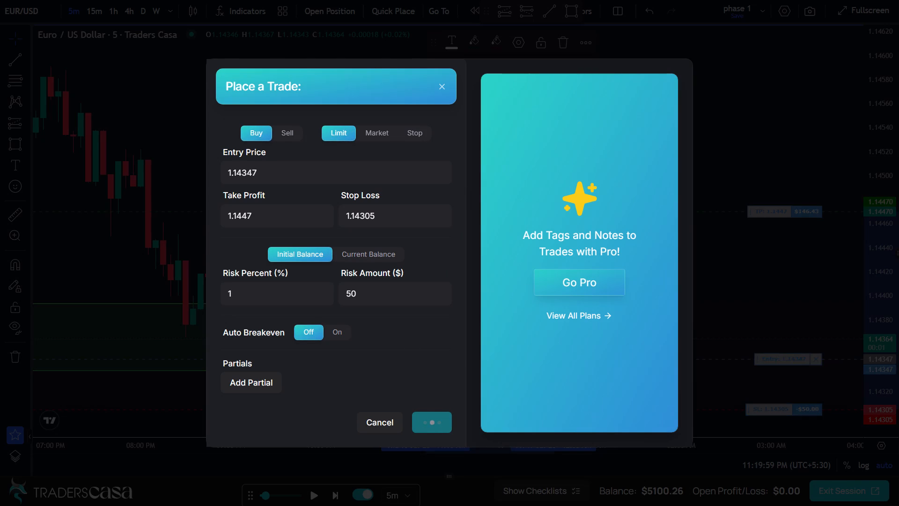
Advance the replay past the buy limit's entry at 1.14347 to 02:24:59 AM on 17 July.
click(332, 493)
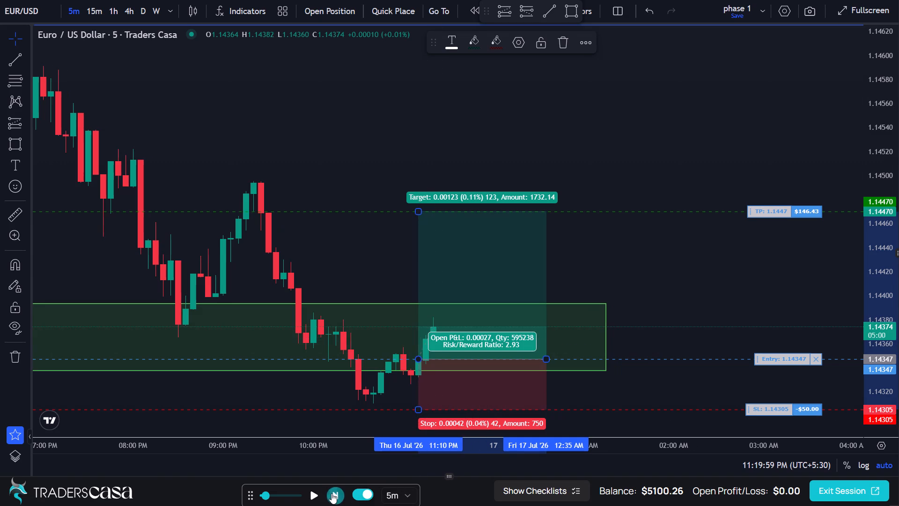
click(332, 493)
triple_click(332, 493)
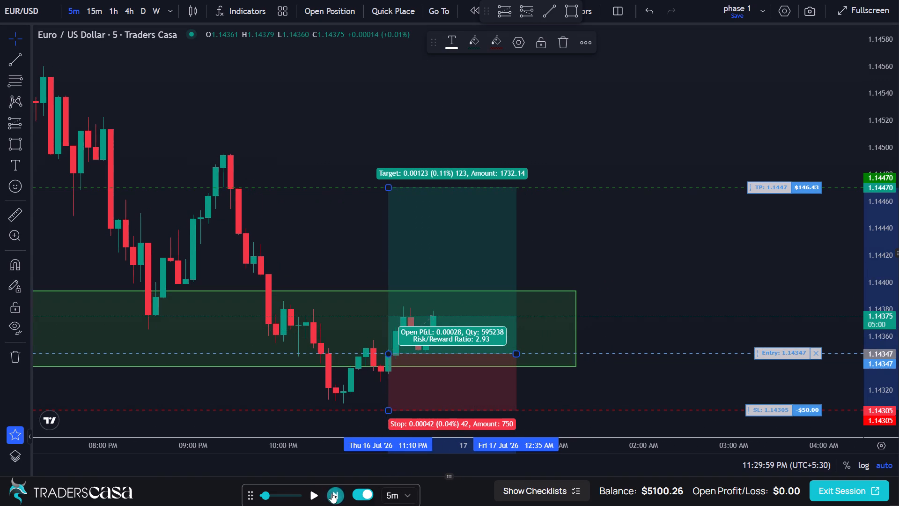
triple_click(332, 493)
triple_click(332, 493)
triple_click(332, 493)
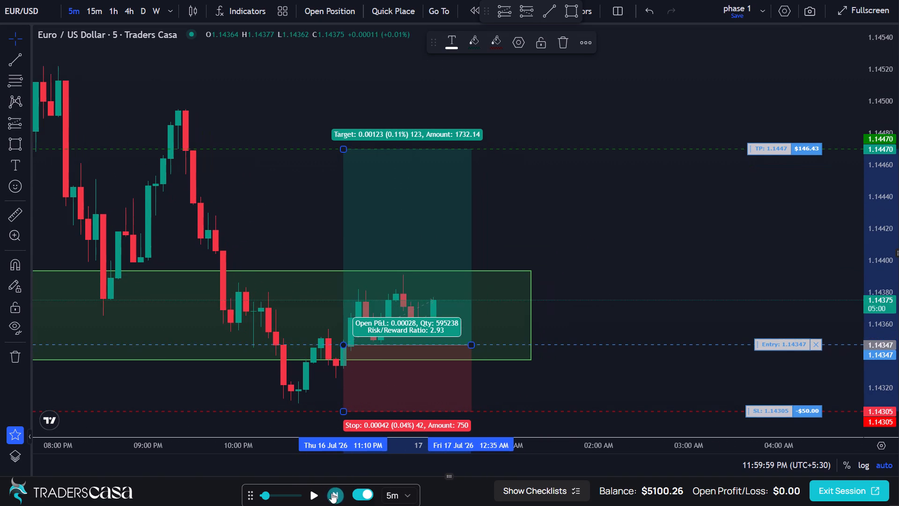
triple_click(332, 493)
triple_click(332, 493)
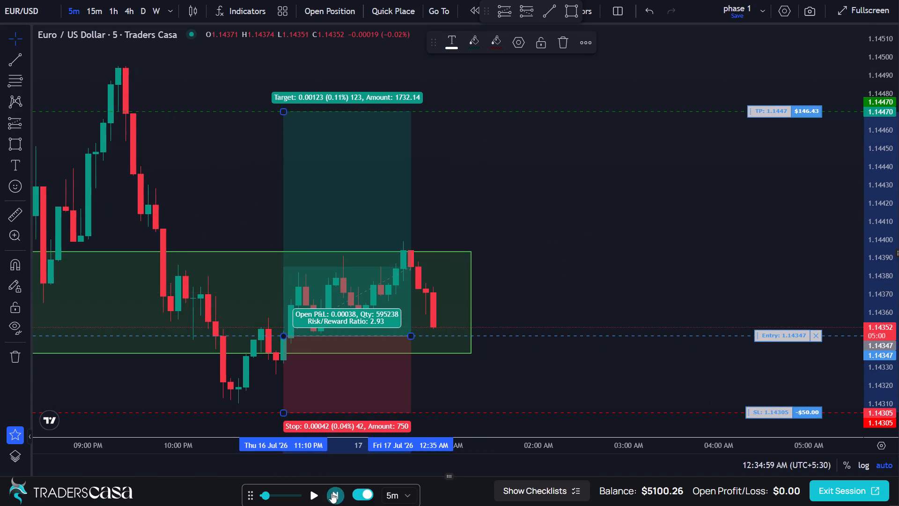
triple_click(332, 493)
triple_click(332, 493)
triple_click(332, 493)
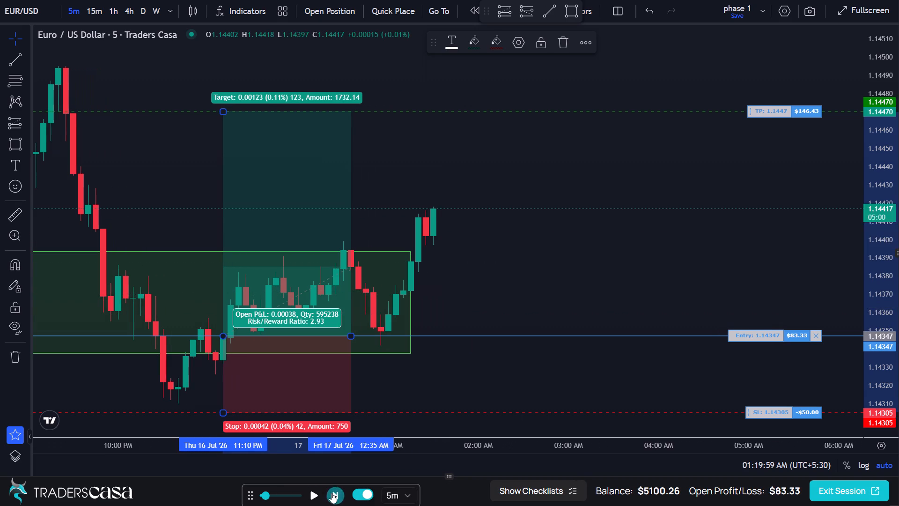
triple_click(332, 493)
double_click(332, 493)
triple_click(332, 493)
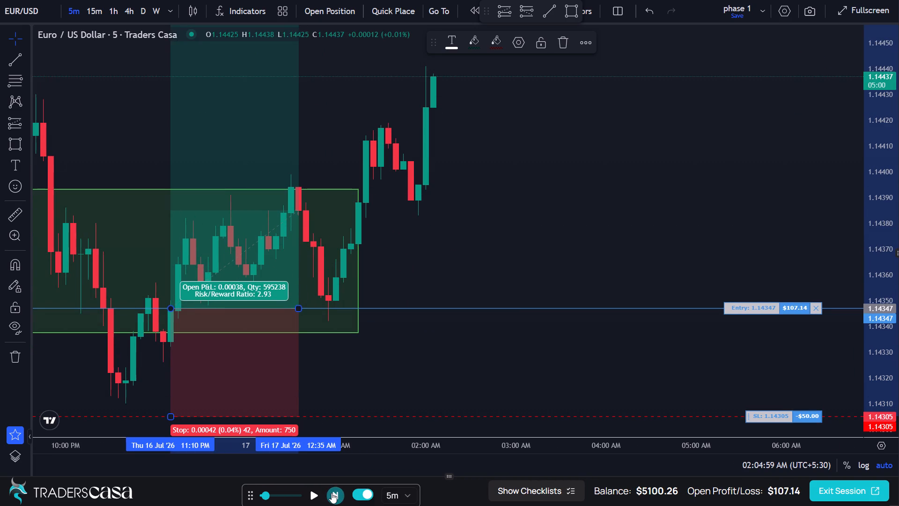
Check the long trade against its target and advance the replay to 04:09:59 AM on 17 July.
drag(561, 217, 535, 342)
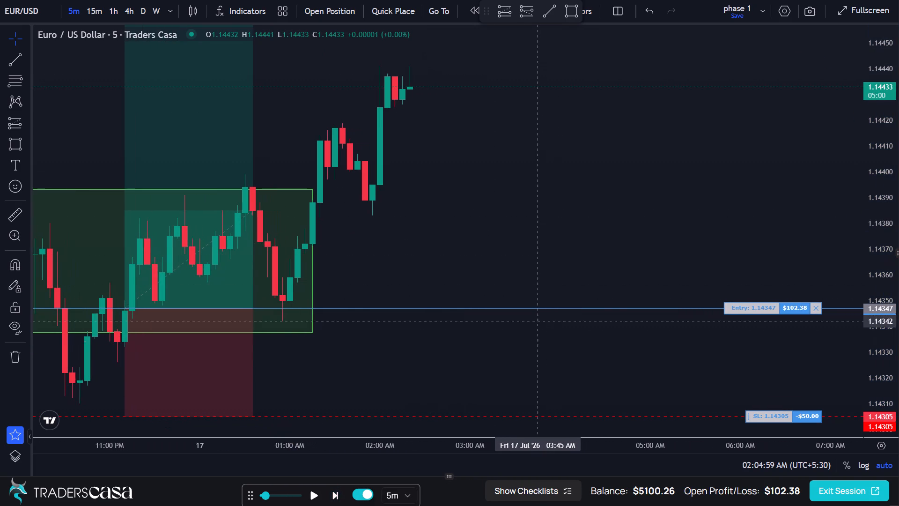
scroll(544, 205, down, 2)
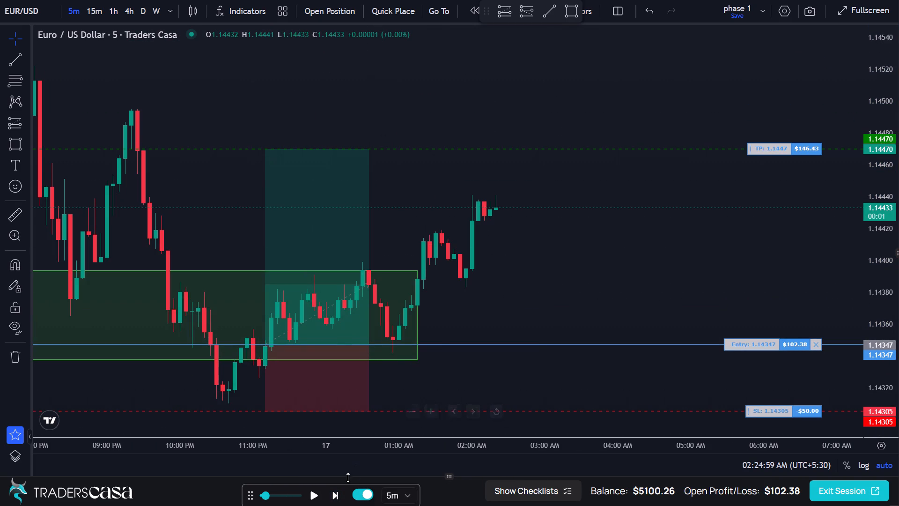
click(338, 495)
triple_click(337, 495)
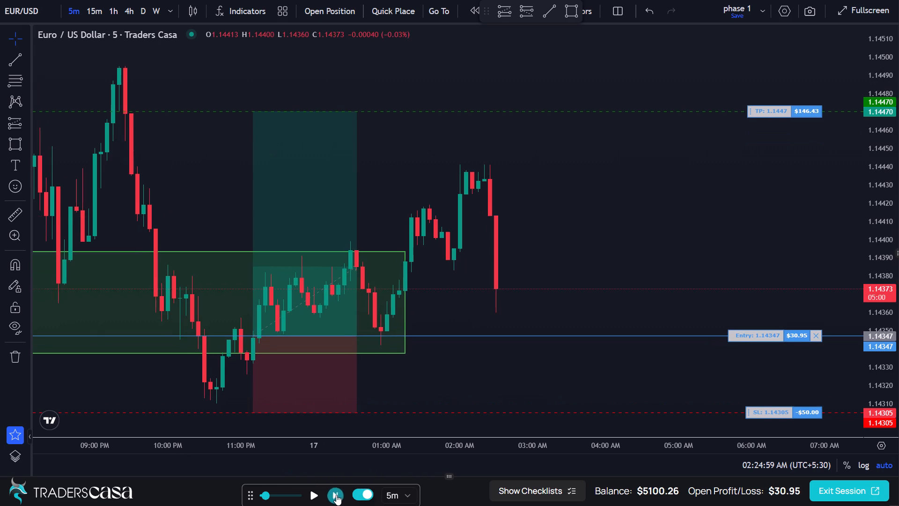
triple_click(336, 494)
triple_click(336, 494)
double_click(336, 492)
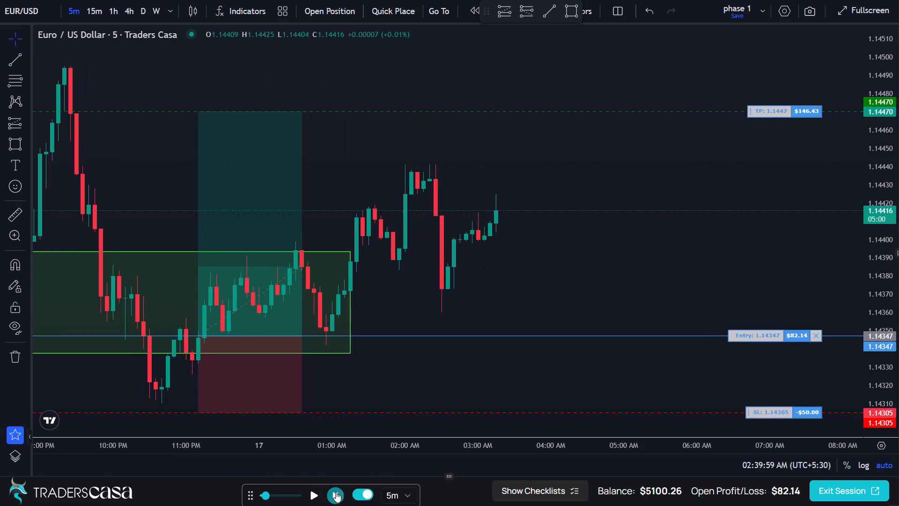
triple_click(335, 490)
triple_click(335, 490)
triple_click(335, 490)
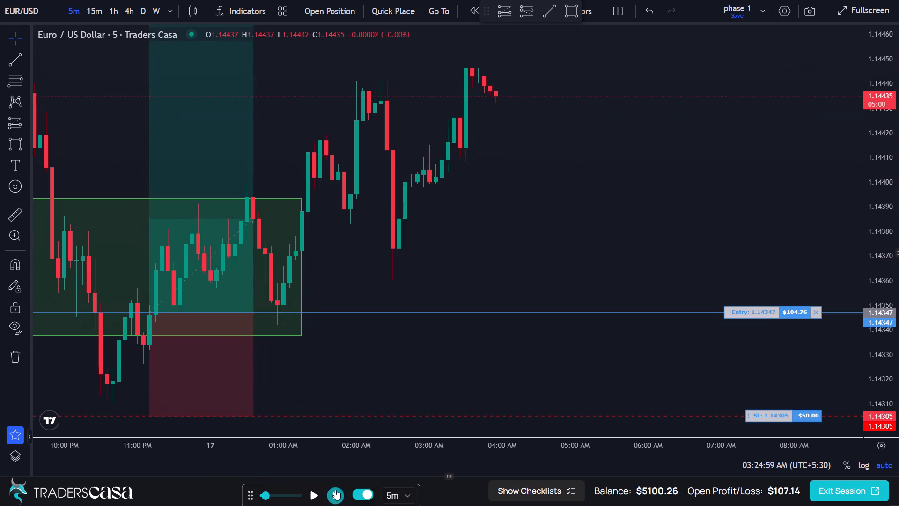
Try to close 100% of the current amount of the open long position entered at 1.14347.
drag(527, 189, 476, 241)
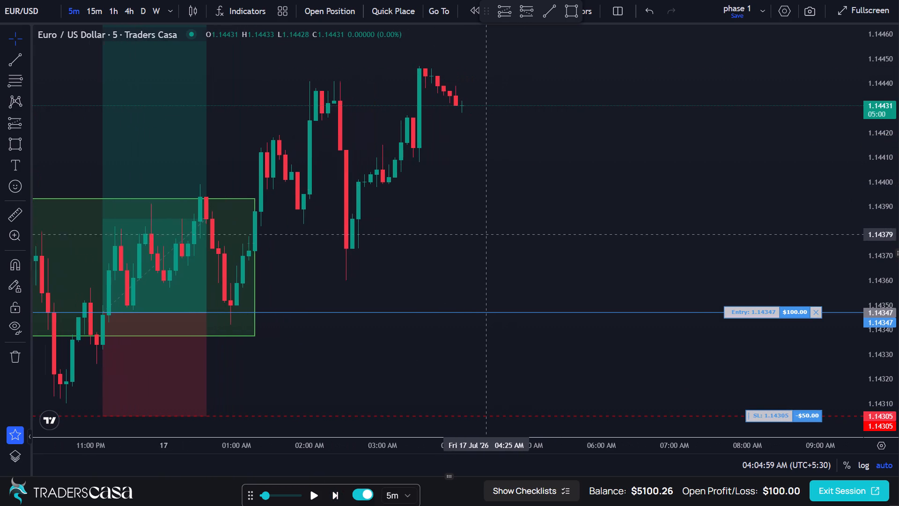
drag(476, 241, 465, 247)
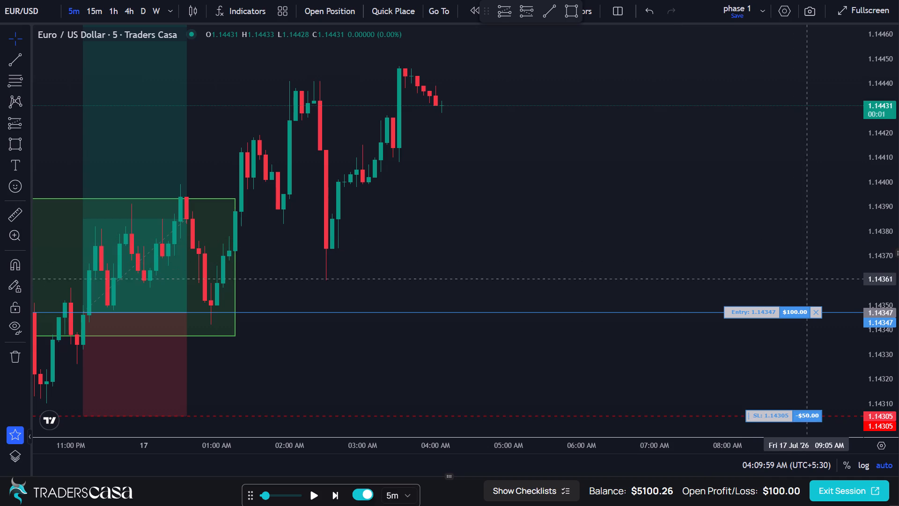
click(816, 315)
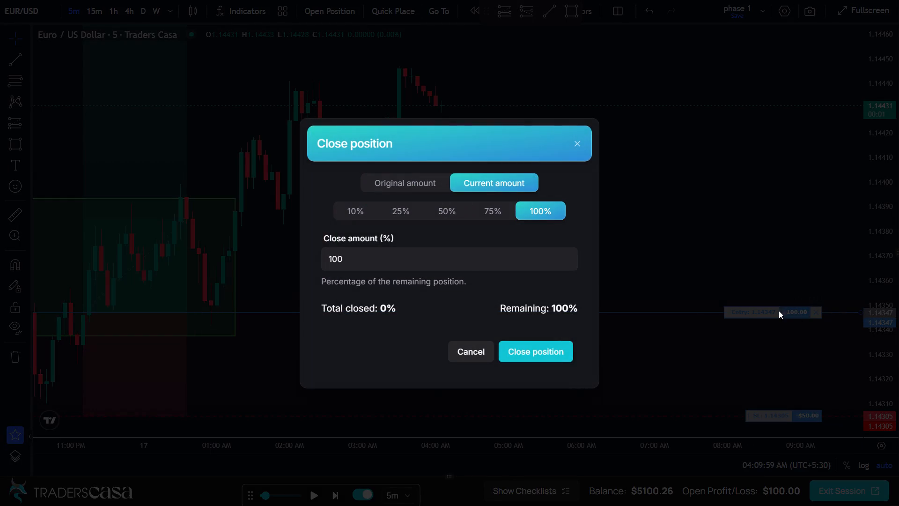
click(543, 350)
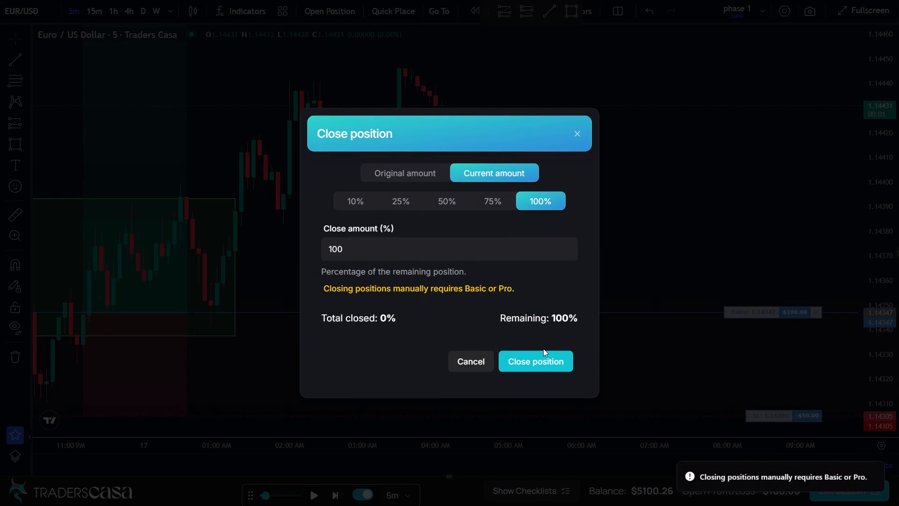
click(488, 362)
Advance the replay until price passes the long trade's take profit at 1.1447, reaching 06:39:59 AM on 17 July.
scroll(452, 254, down, 3)
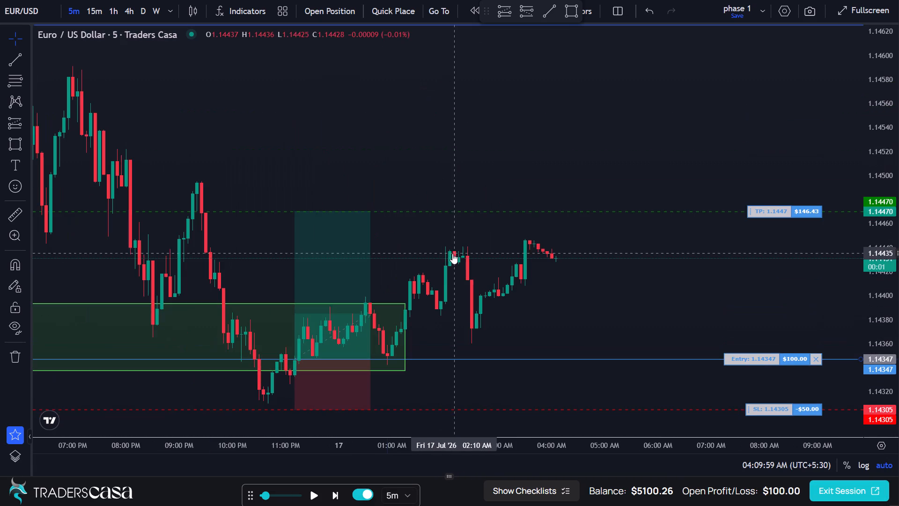
triple_click(336, 496)
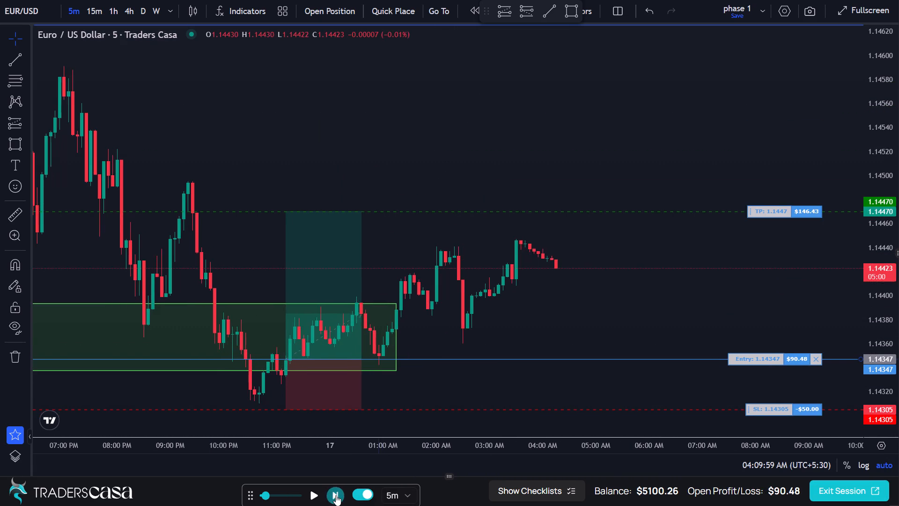
triple_click(336, 495)
triple_click(336, 495)
triple_click(336, 495)
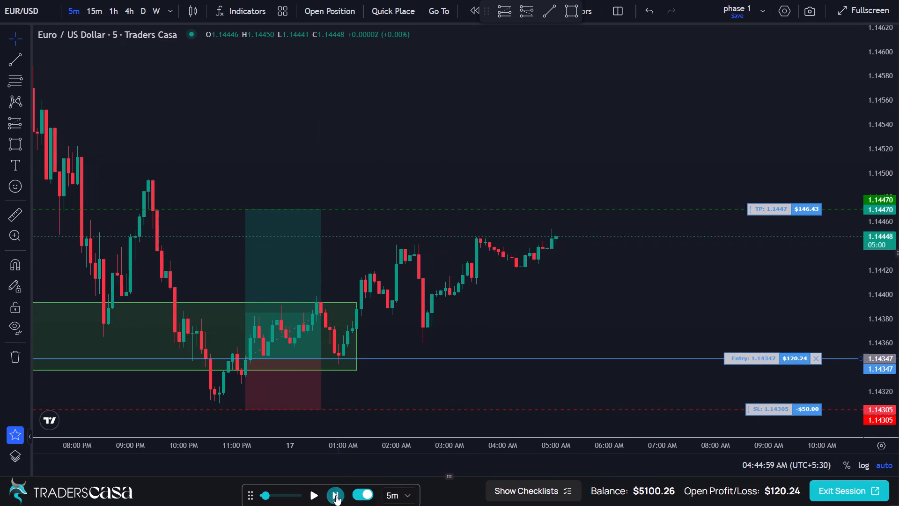
triple_click(336, 495)
triple_click(336, 495)
triple_click(336, 495)
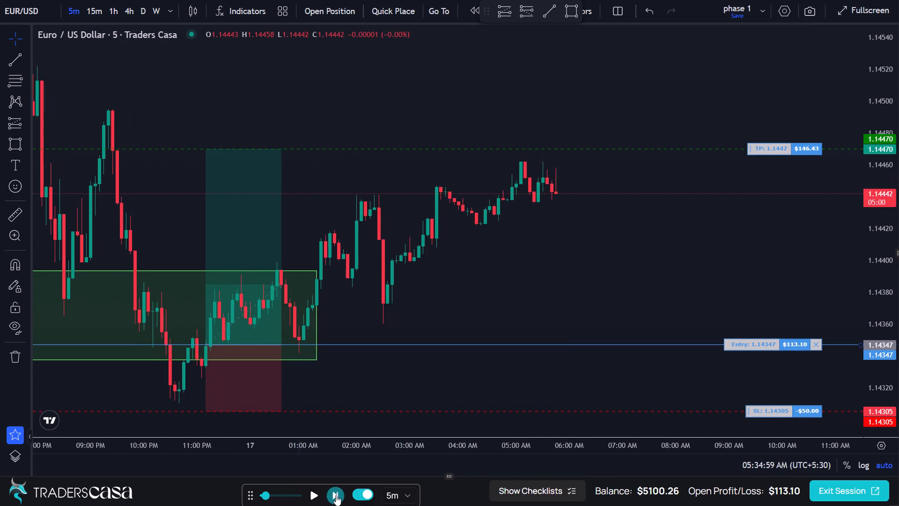
triple_click(336, 495)
triple_click(336, 495)
triple_click(336, 495)
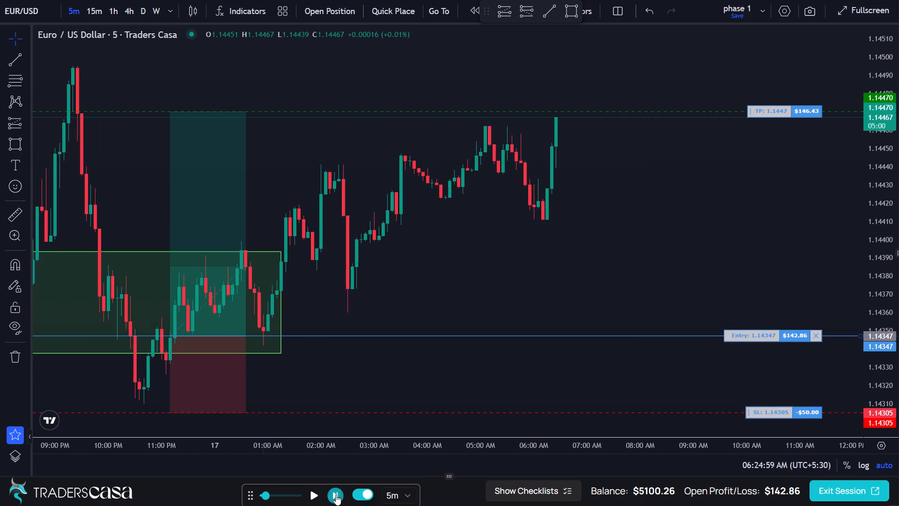
Delete the long position drawing with entry 1.14347 from the chart, keeping the green zone.
scroll(576, 90, down, 3)
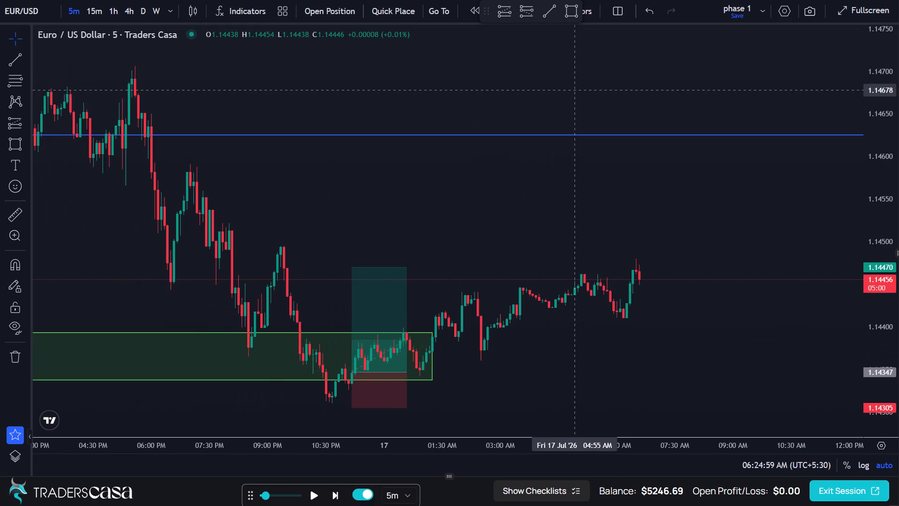
scroll(576, 90, up, 2)
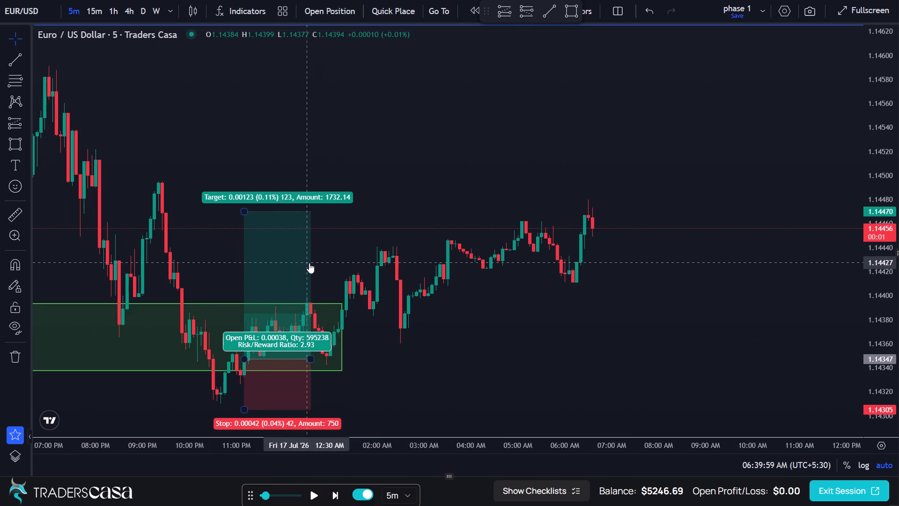
click(284, 263)
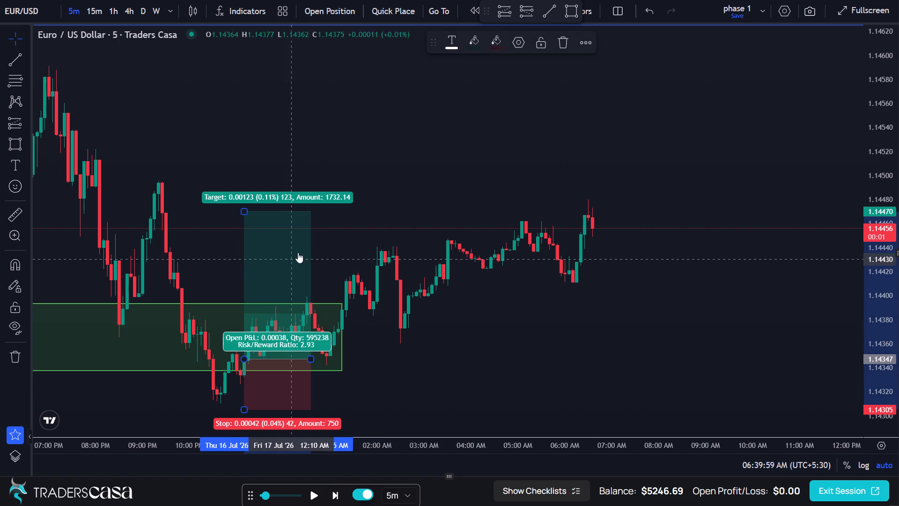
click(560, 37)
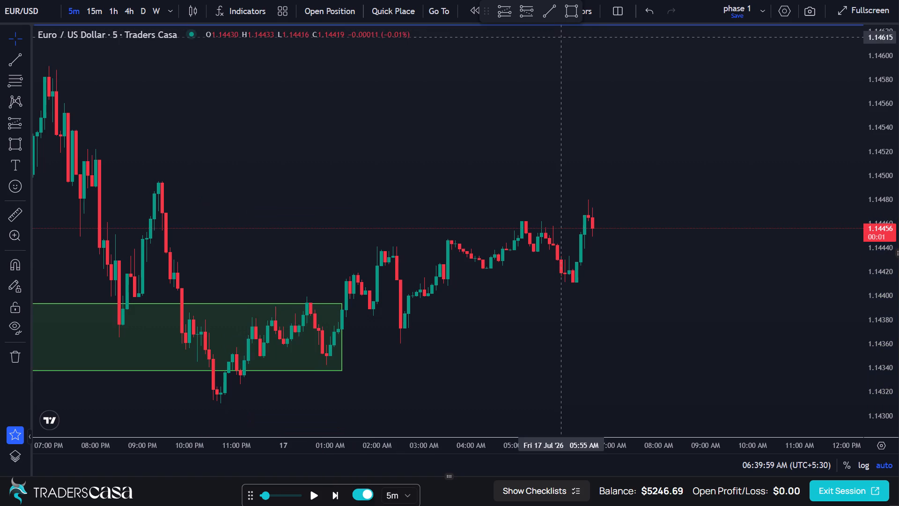
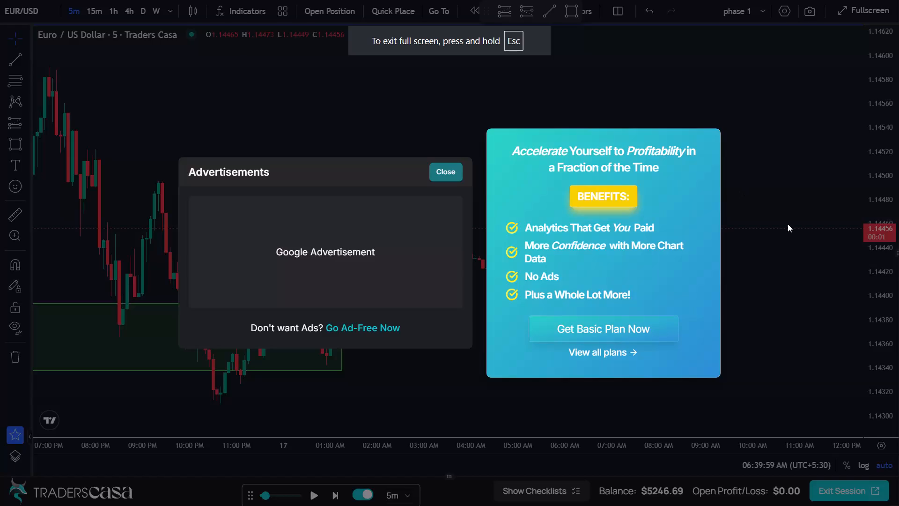
Dismiss the advertisement covering the EUR/USD chart.
click(446, 173)
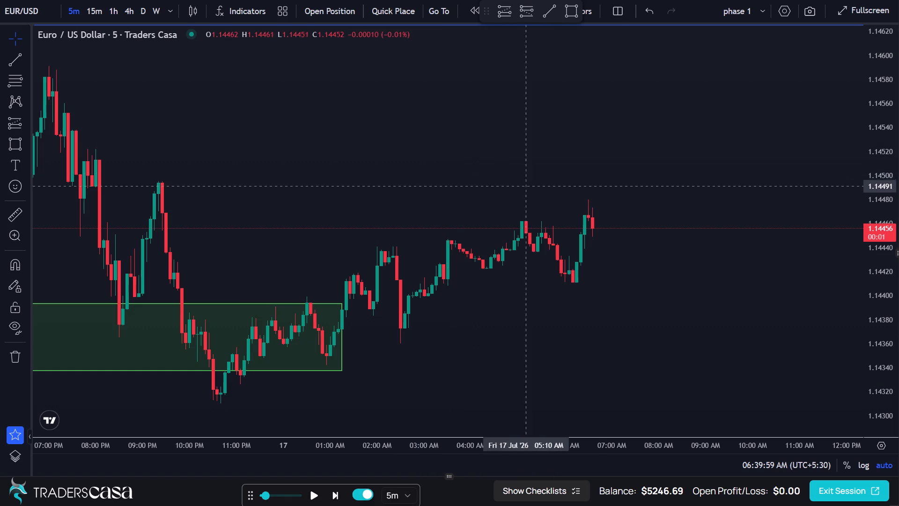
Examine the 16–17 July price action around the green zone and the blue horizontal level above it.
drag(389, 194, 538, 131)
scroll(538, 131, down, 2)
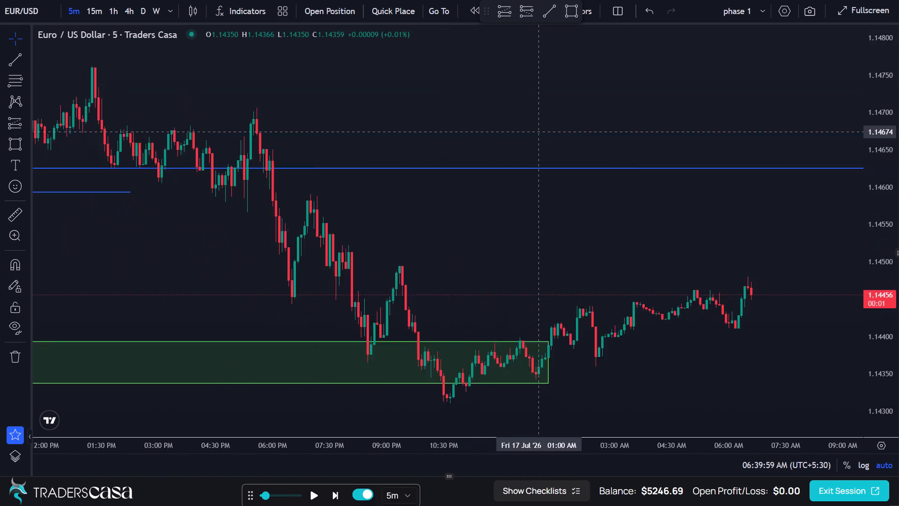
scroll(538, 131, down, 1)
drag(545, 206, 373, 272)
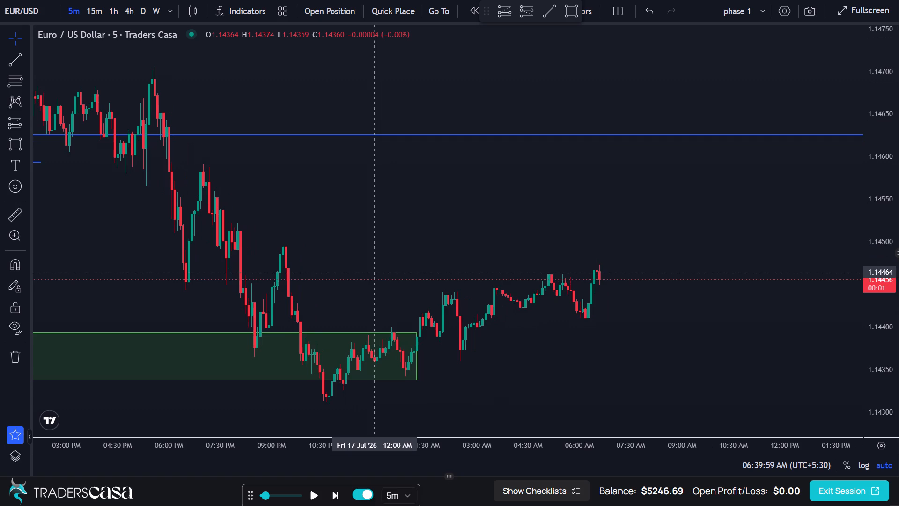
drag(373, 272, 365, 415)
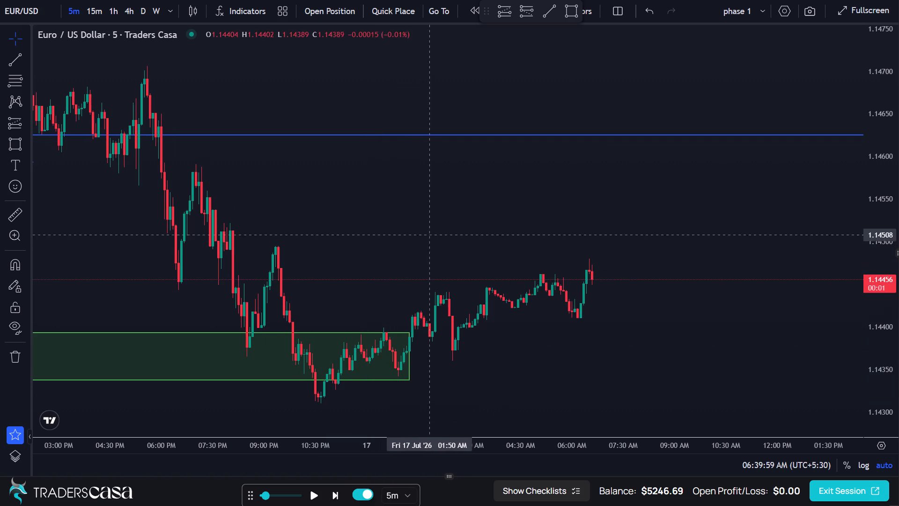
drag(431, 230, 392, 435)
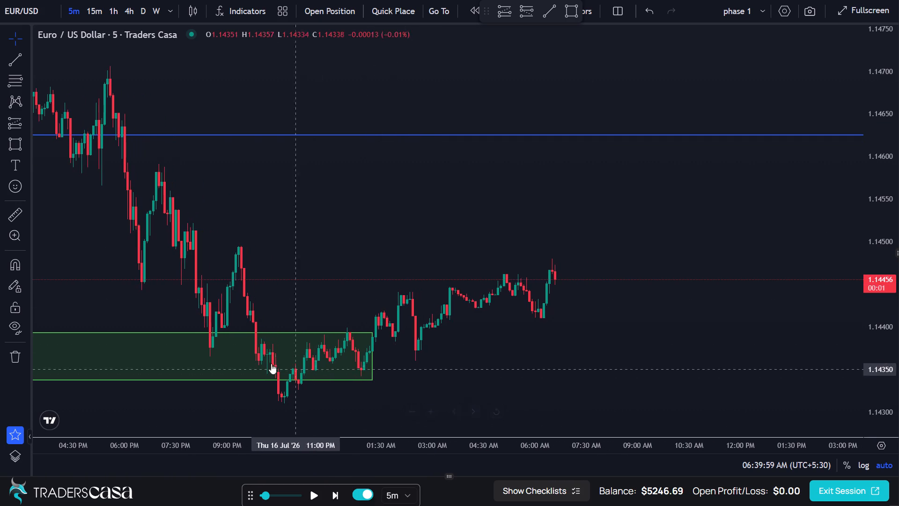
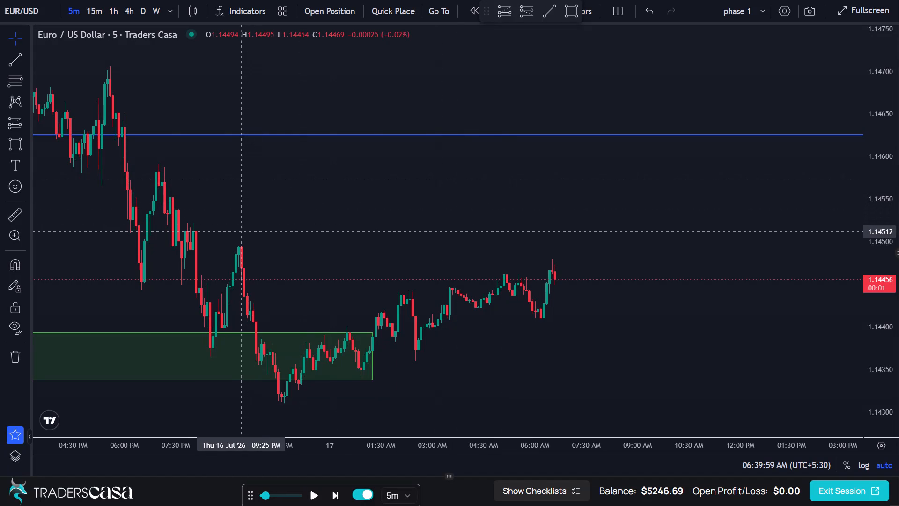
Draw a rectangle zone from the 16 July 09:20 PM swing high, spanning 1.14494 to 1.14470, extended to 17 July 09:40 AM.
scroll(238, 231, up, 3)
drag(153, 197, 403, 159)
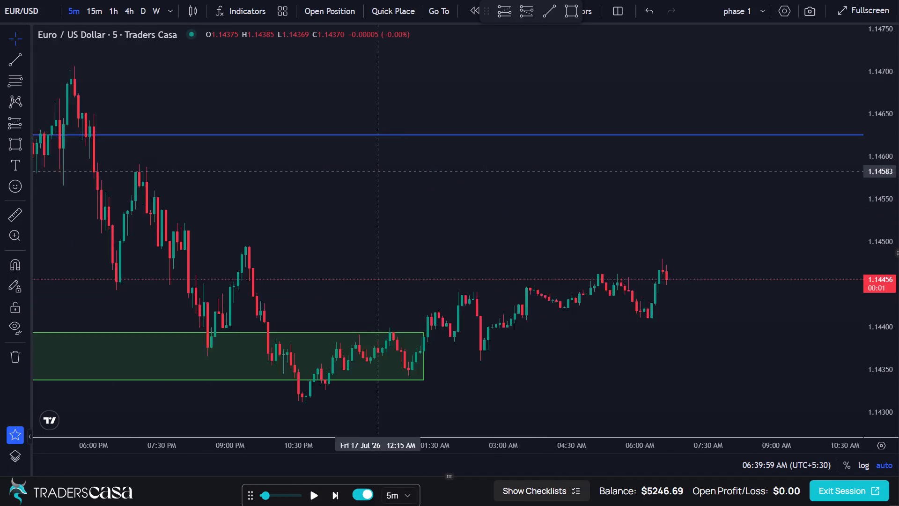
drag(403, 159, 351, 416)
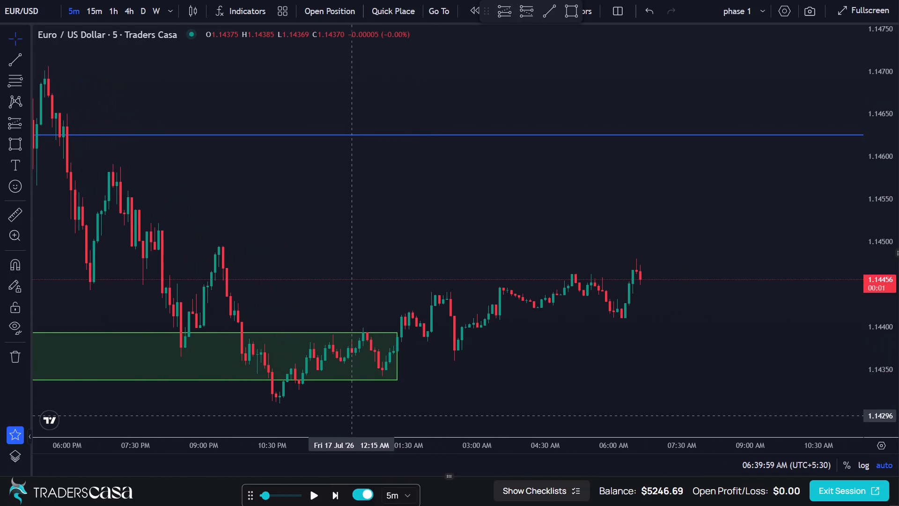
drag(351, 416, 350, 416)
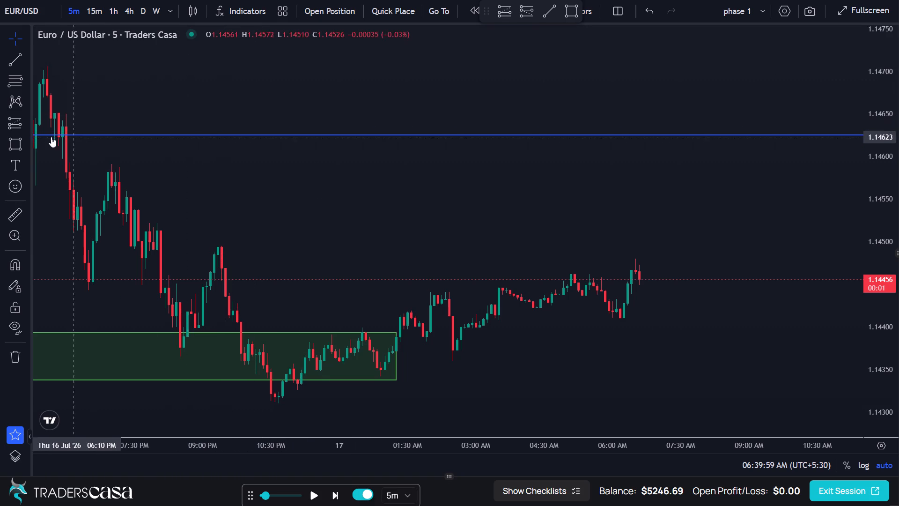
click(11, 138)
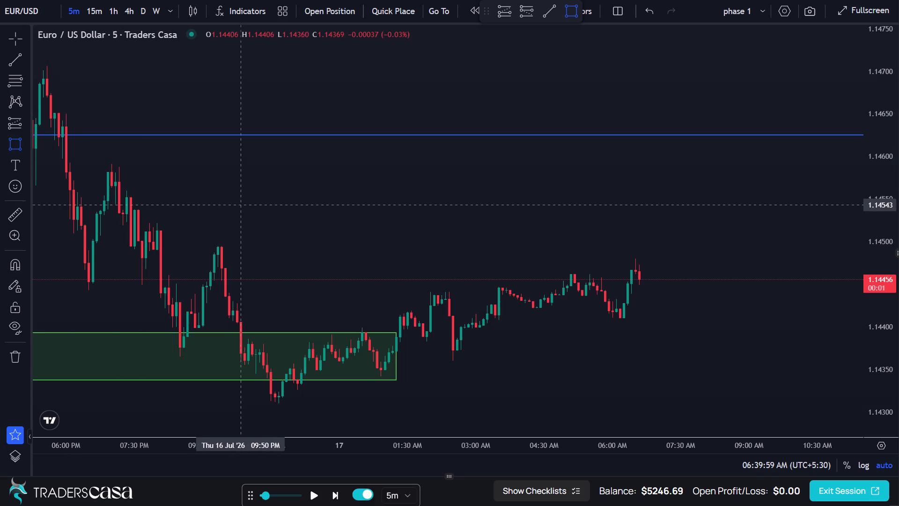
scroll(225, 222, up, 1)
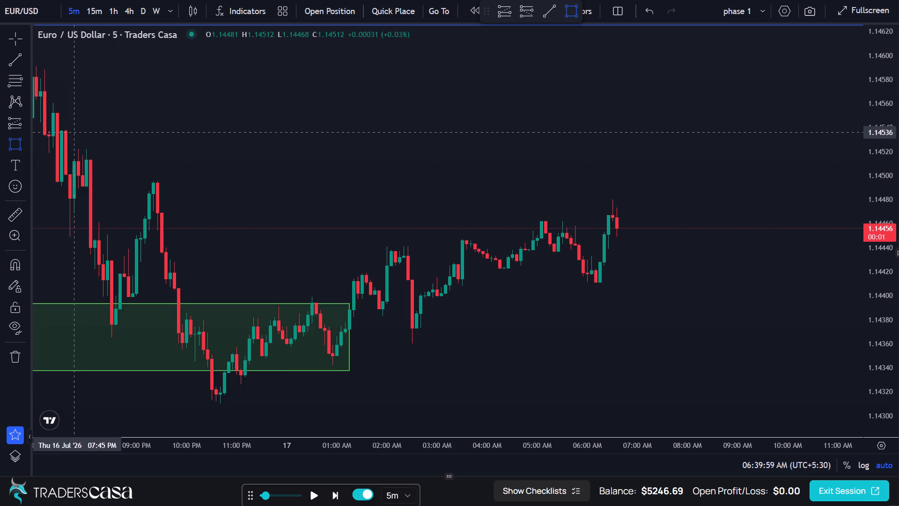
click(154, 183)
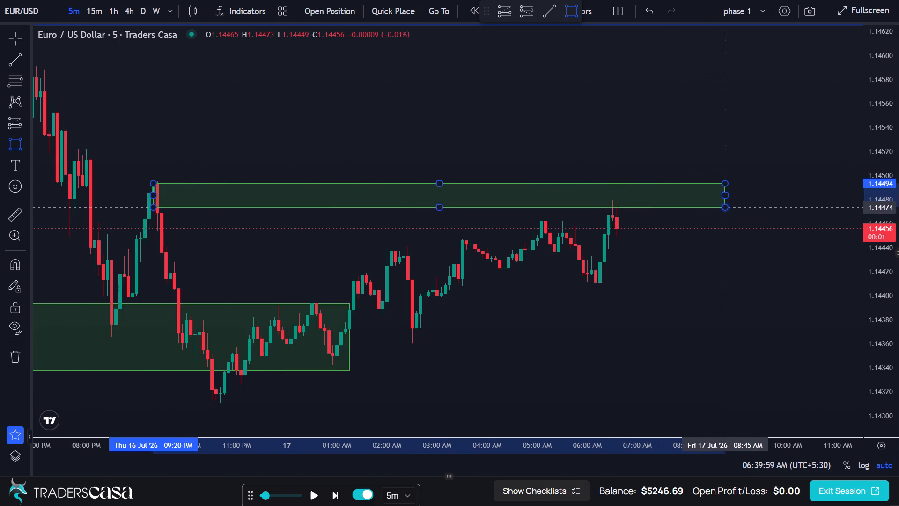
click(772, 212)
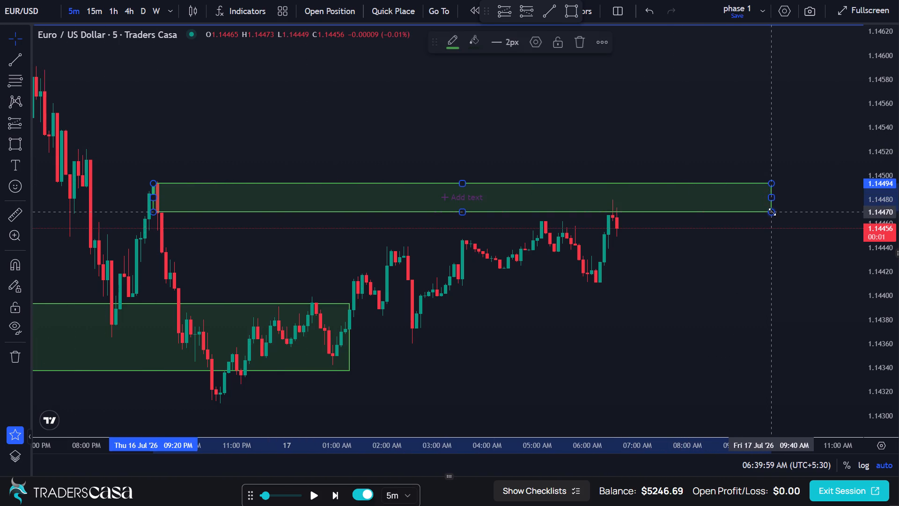
click(704, 134)
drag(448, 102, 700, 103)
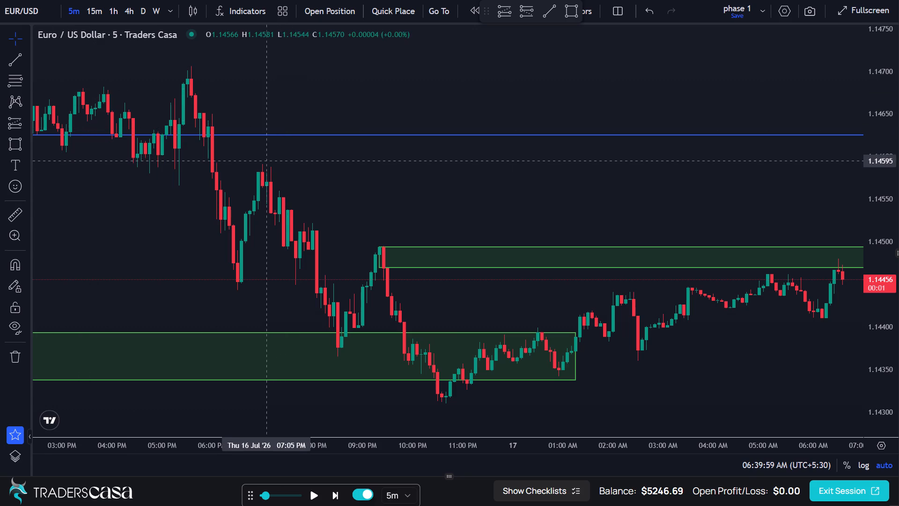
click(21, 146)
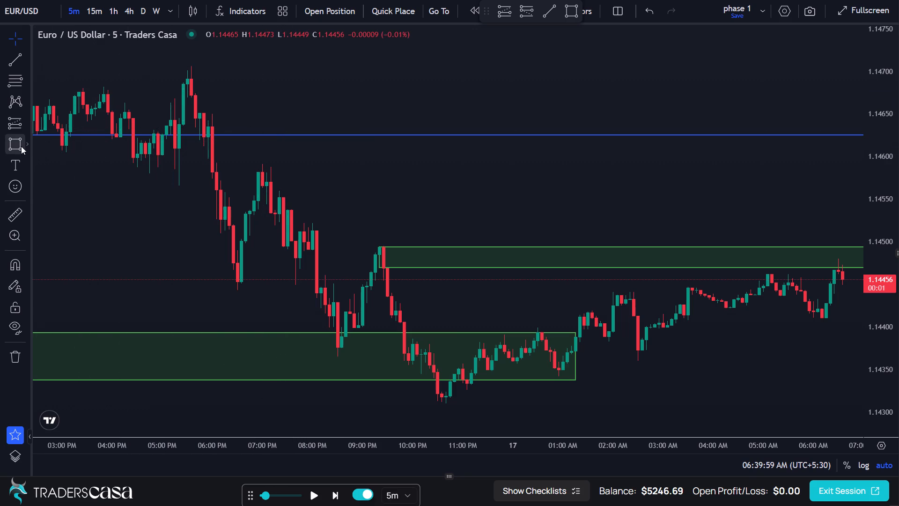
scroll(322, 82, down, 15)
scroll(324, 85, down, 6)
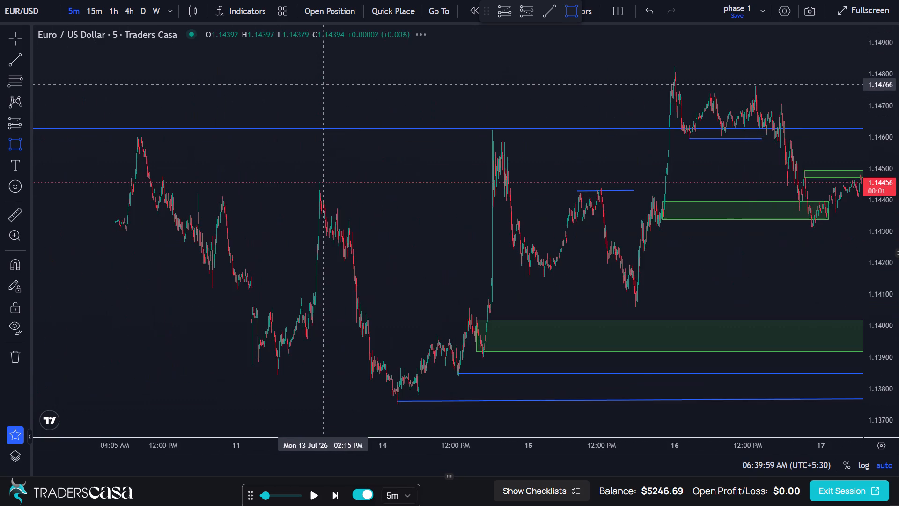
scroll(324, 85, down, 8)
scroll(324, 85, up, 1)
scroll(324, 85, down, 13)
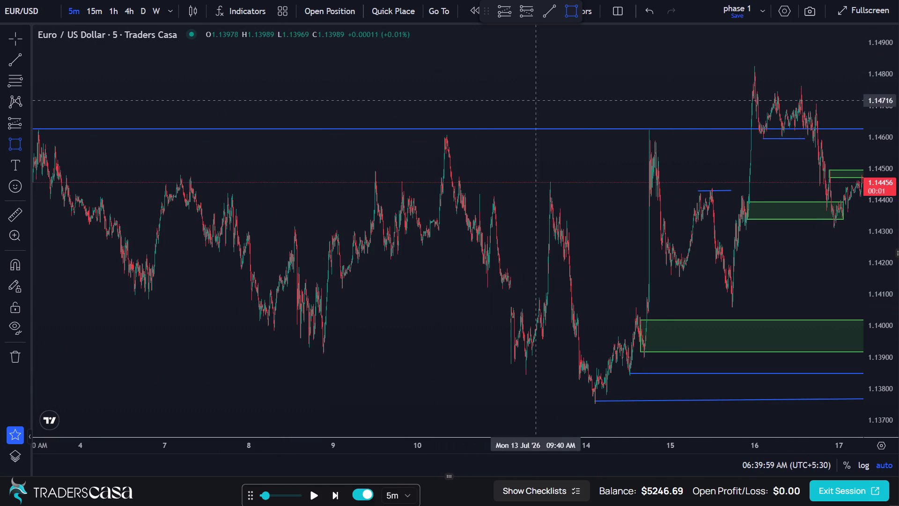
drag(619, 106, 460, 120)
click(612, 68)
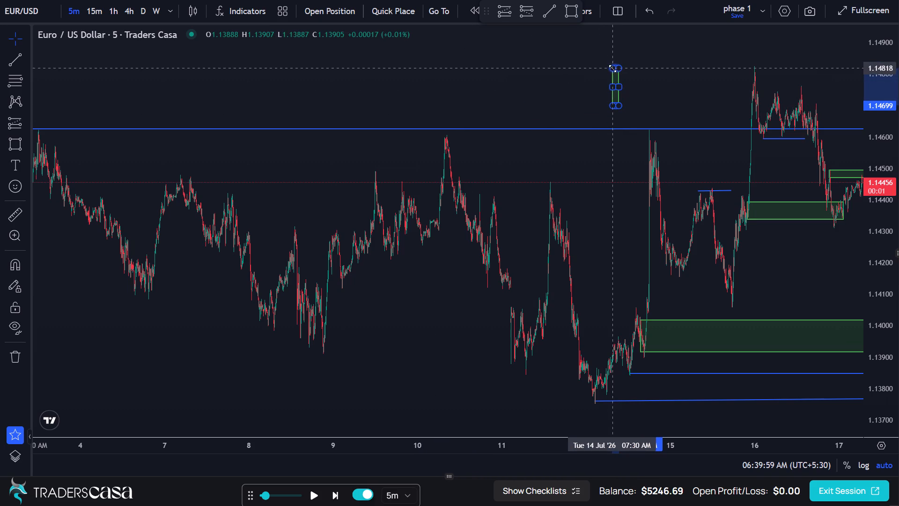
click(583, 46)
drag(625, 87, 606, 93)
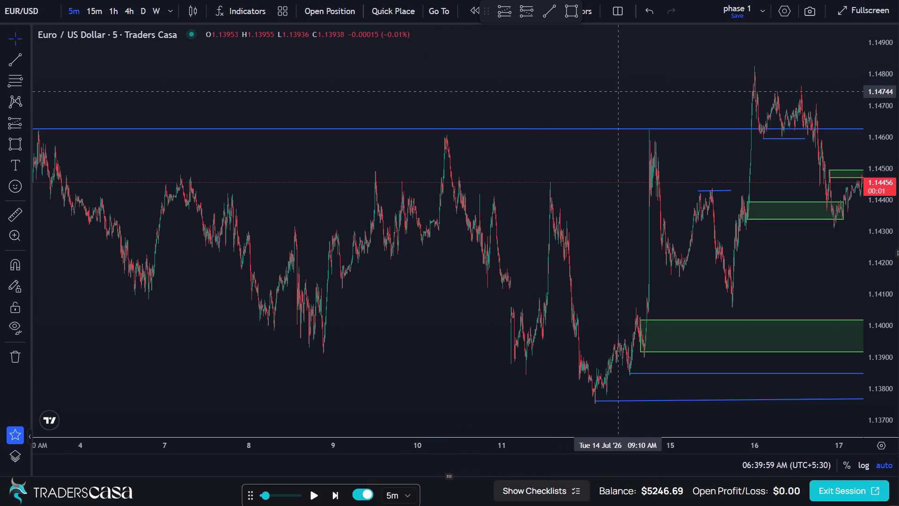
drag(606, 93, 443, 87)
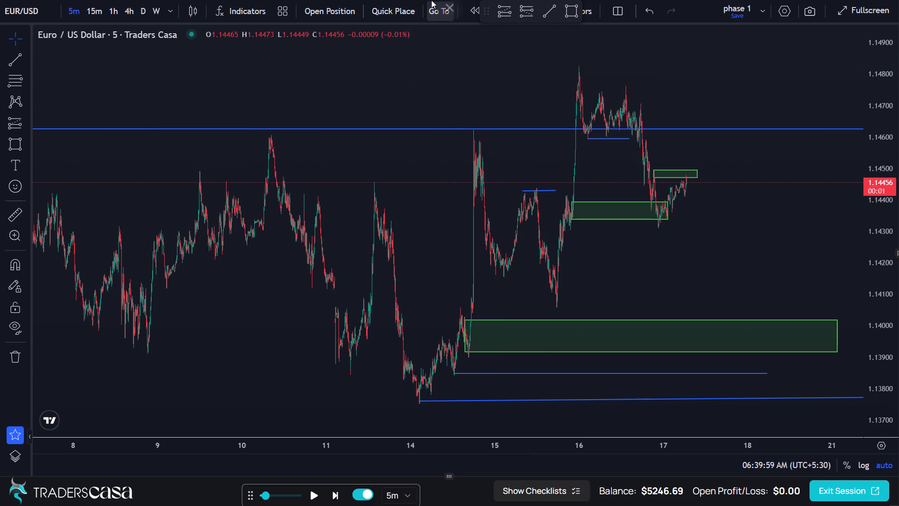
Leave full screen and check the system's battery status in the quick settings, closing them again.
click(444, 30)
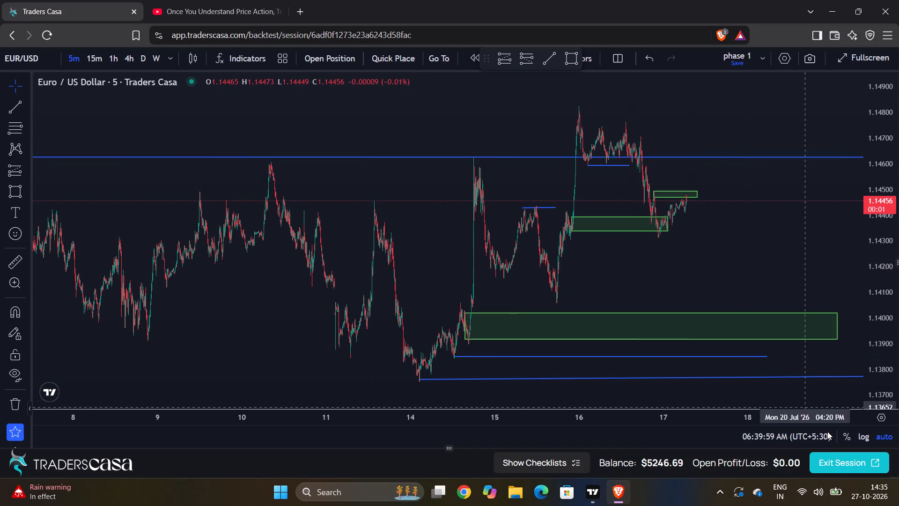
click(837, 496)
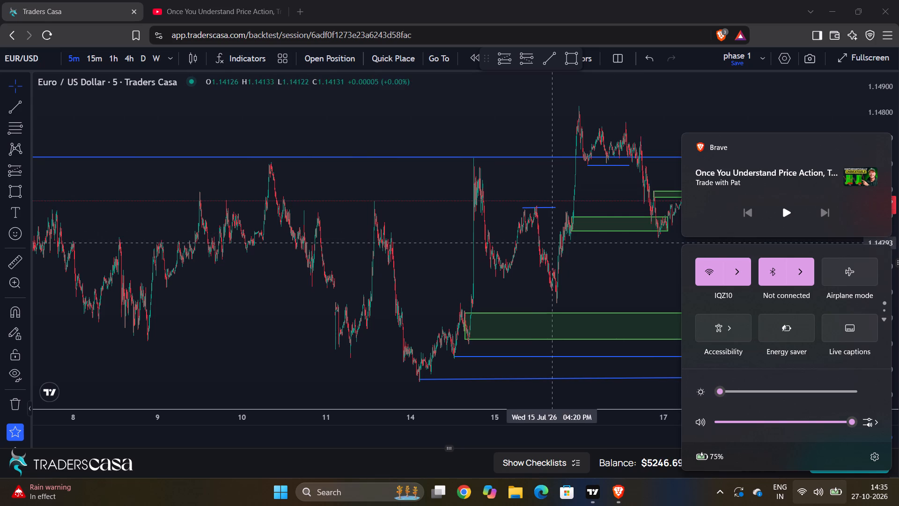
click(547, 175)
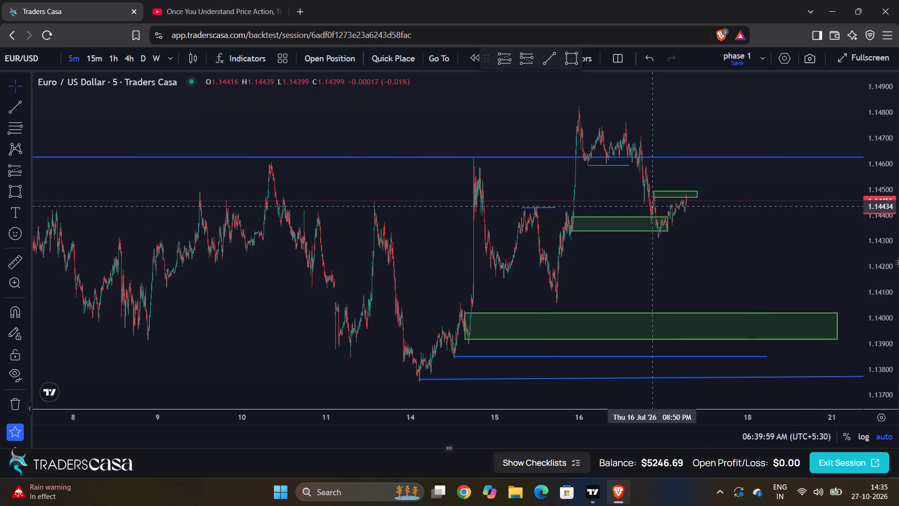
Return the EUR/USD chart to full screen, focused on the 16–17 July price action around the 1.14494–1.14470 zone.
drag(757, 251, 631, 259)
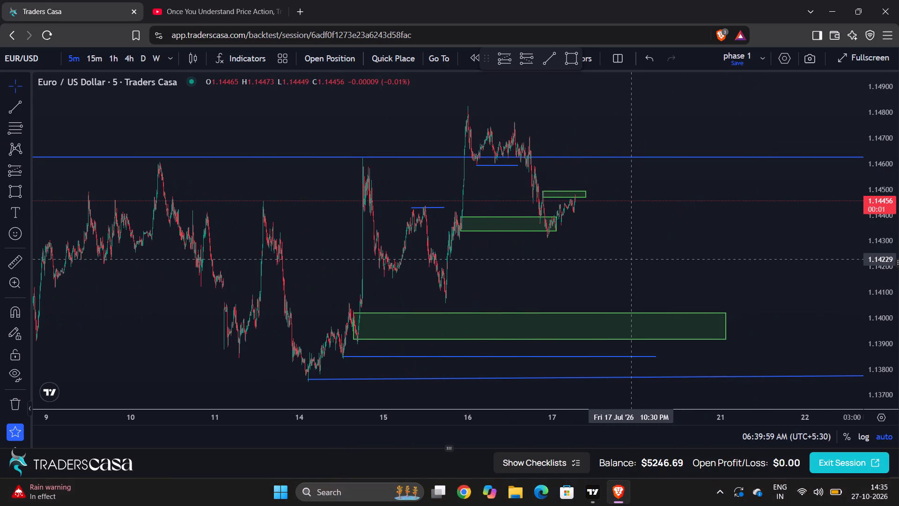
scroll(668, 246, up, 6)
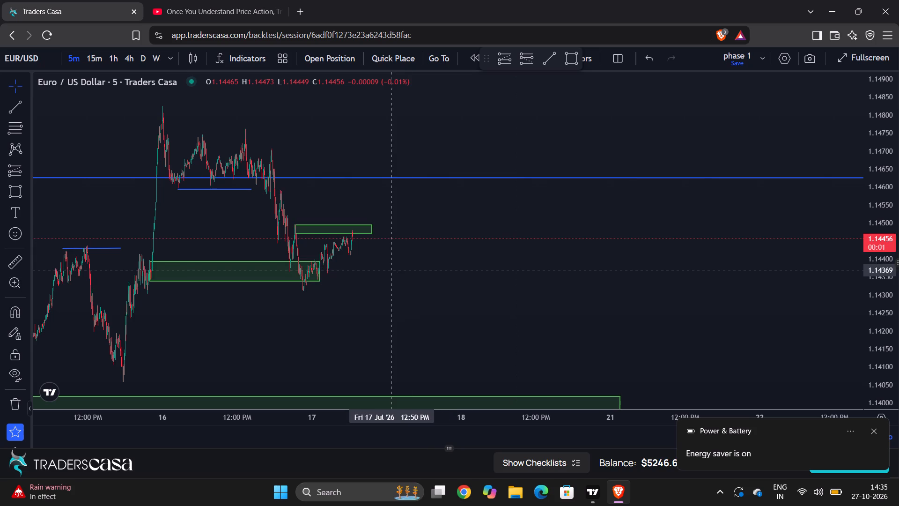
drag(392, 270, 678, 266)
scroll(603, 238, up, 9)
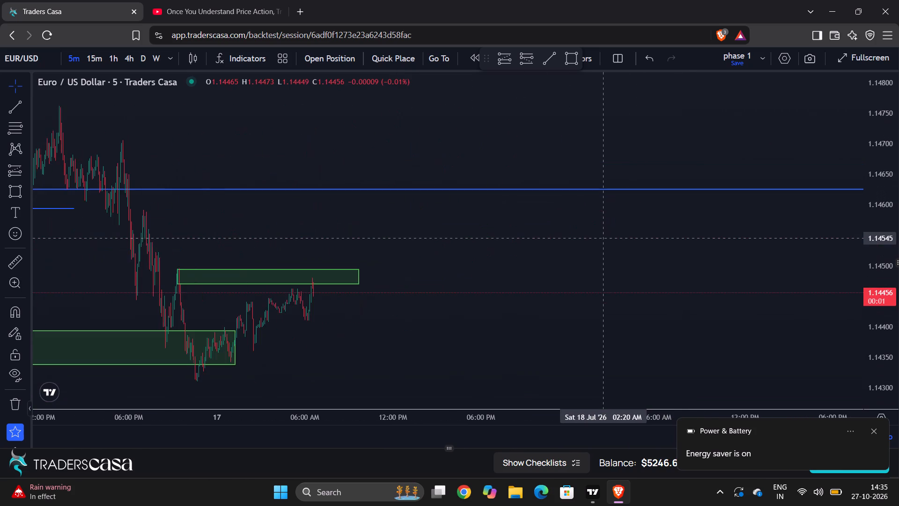
drag(469, 254, 747, 249)
scroll(559, 249, up, 5)
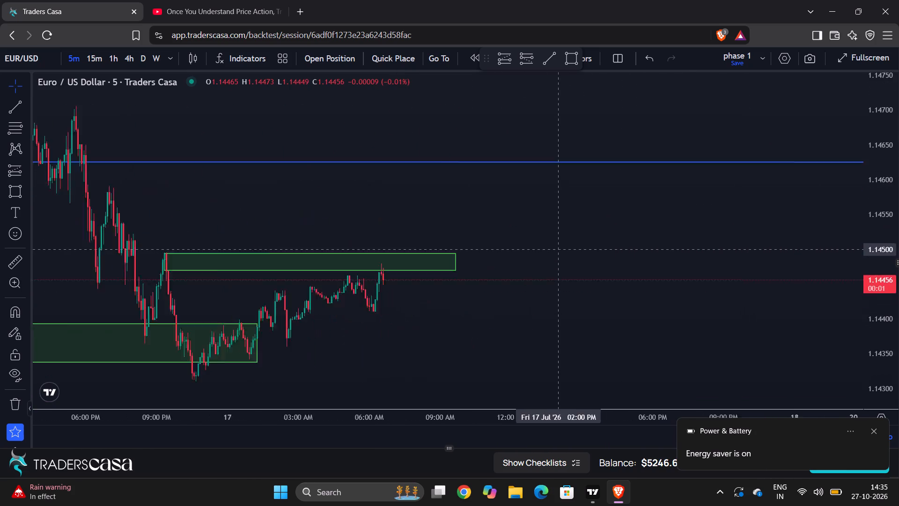
scroll(559, 249, up, 2)
drag(415, 230, 762, 206)
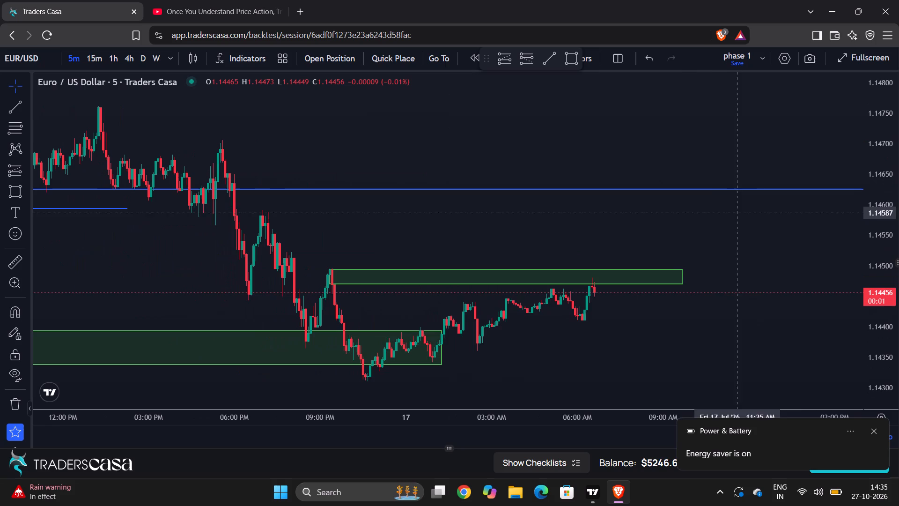
click(847, 60)
Draw a second rectangle zone from 16 July 07:20 PM to 17 July 10:00 AM, spanning 1.14561 to 1.14523.
scroll(531, 187, up, 4)
drag(531, 187, 652, 214)
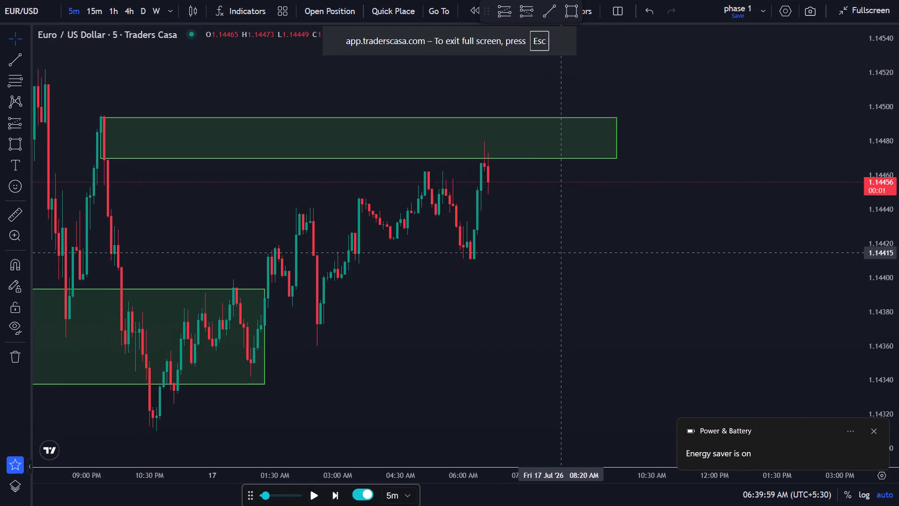
drag(652, 214, 565, 399)
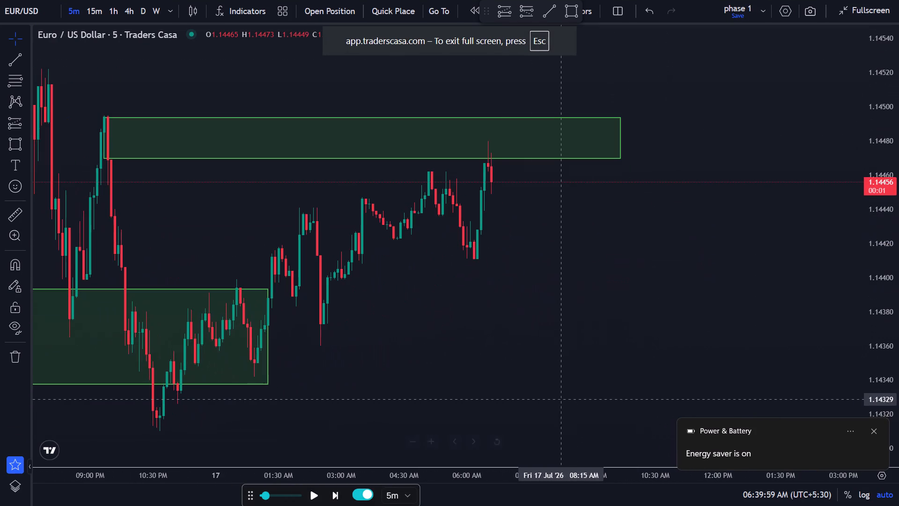
drag(489, 371, 715, 364)
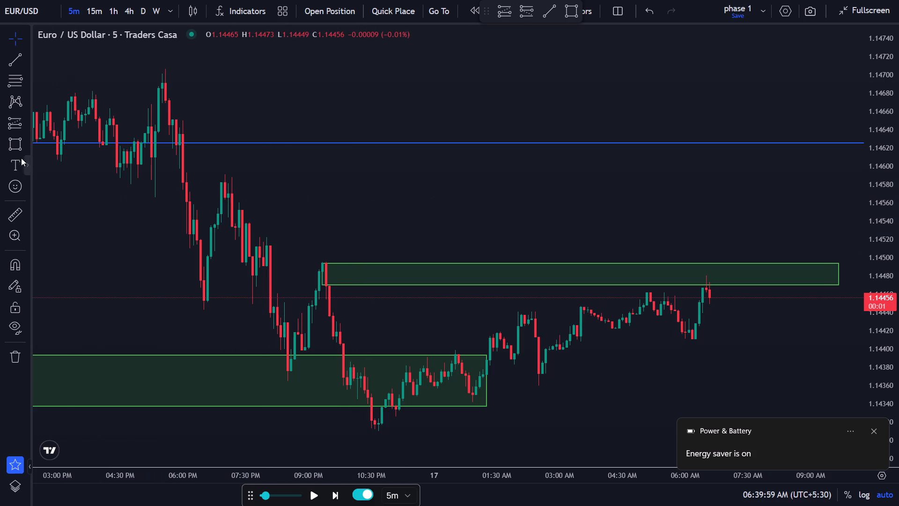
click(22, 141)
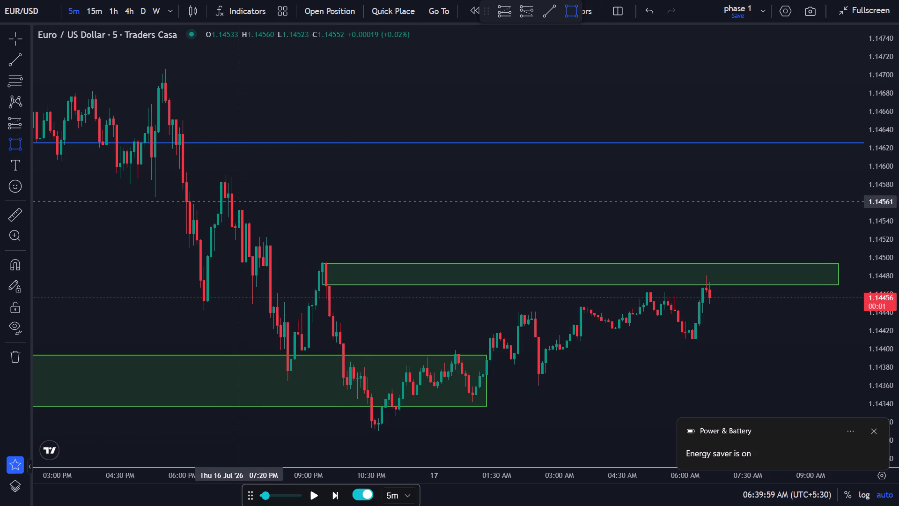
click(237, 201)
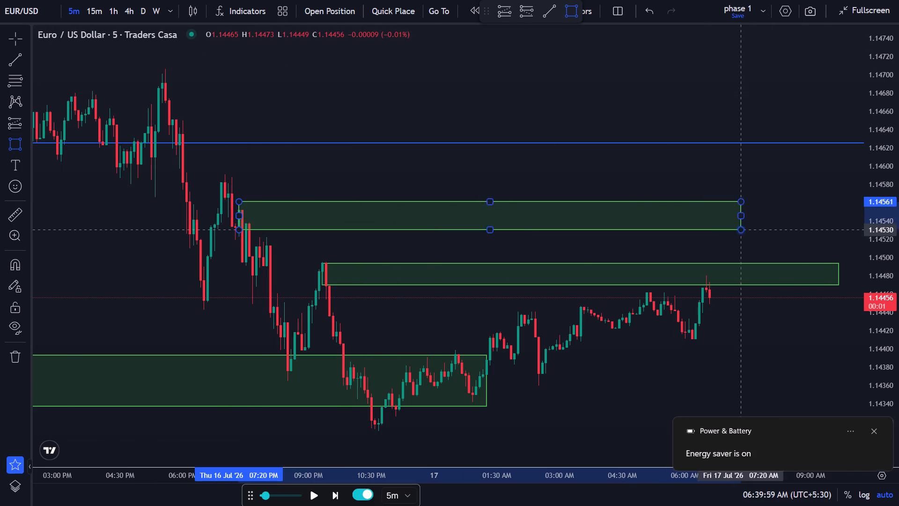
click(854, 237)
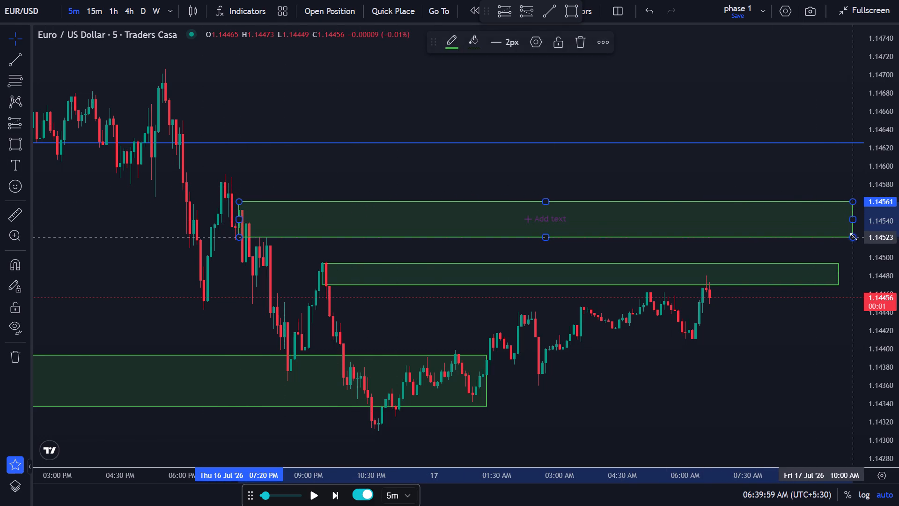
click(754, 175)
Delete the old lower green zone that ends on 17 July at 01:15 AM.
drag(750, 180, 585, 192)
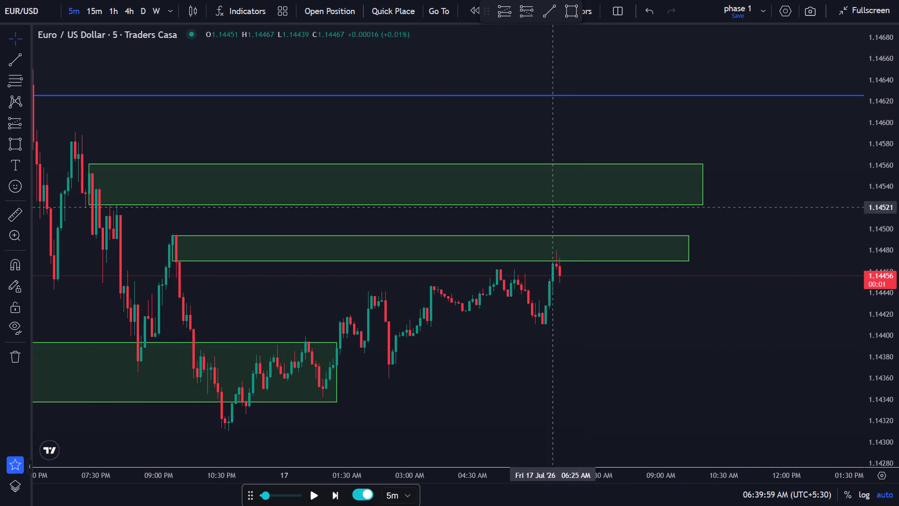
click(320, 378)
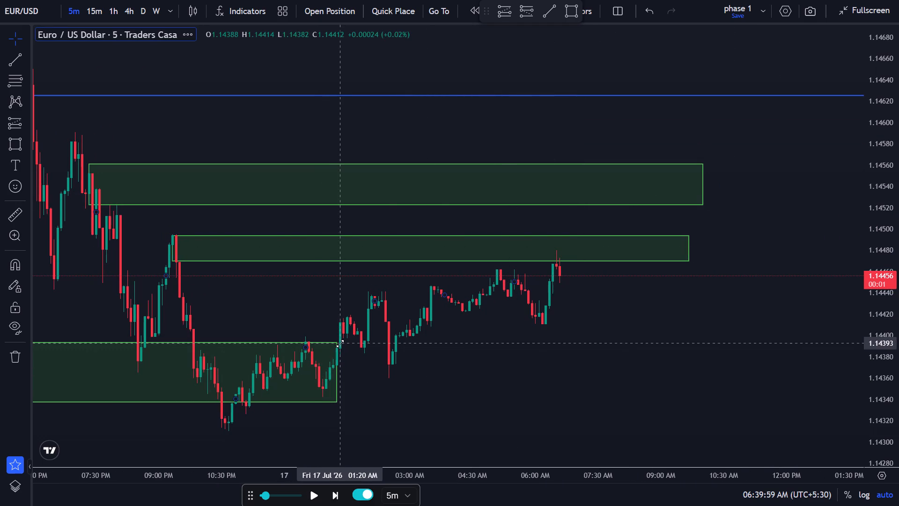
click(340, 343)
click(584, 47)
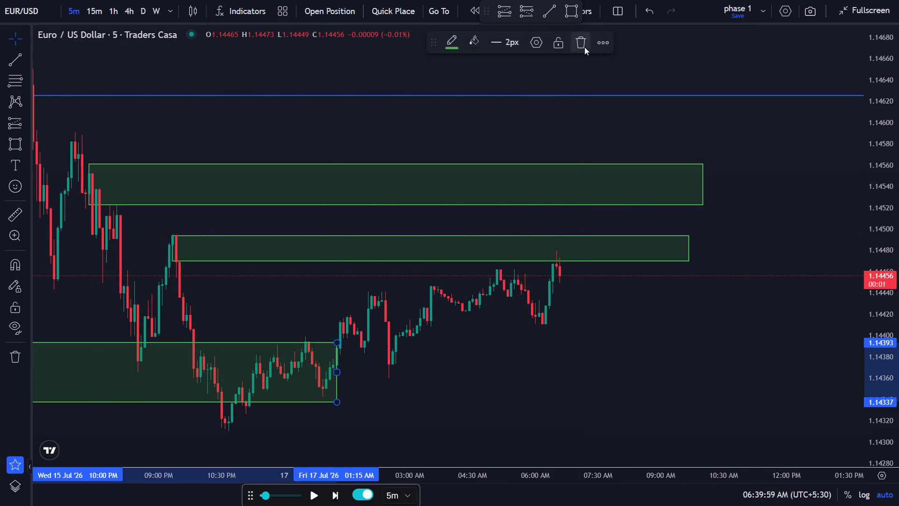
Step the replay forward four 5-minute candles, to 06:59:59 AM on 17 July.
scroll(508, 149, down, 5)
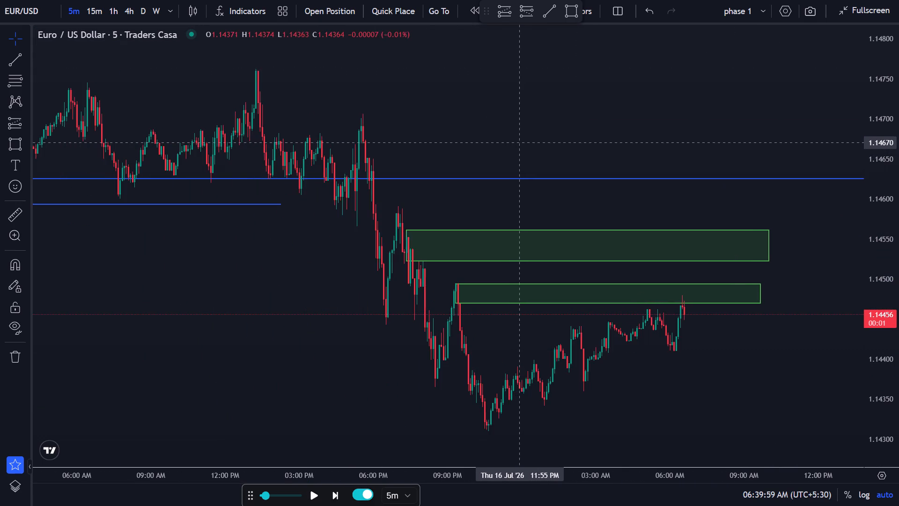
scroll(520, 141, up, 7)
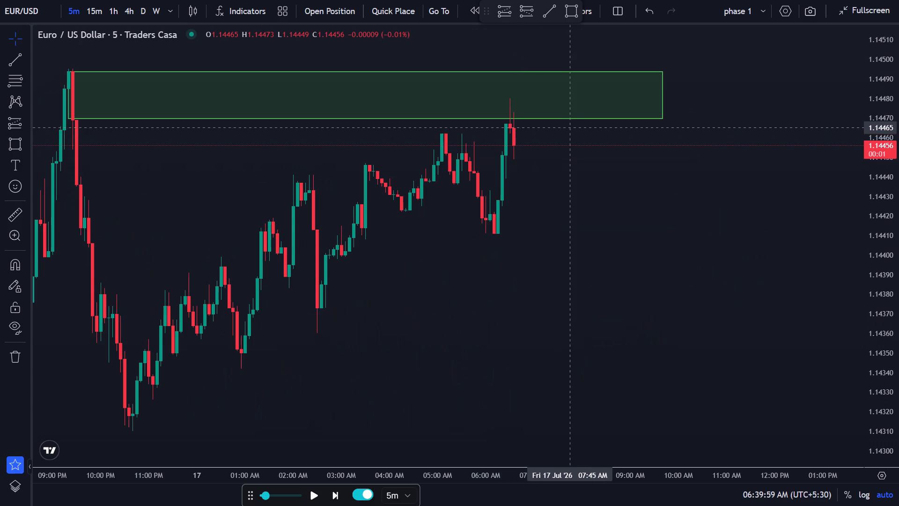
drag(574, 126, 545, 155)
scroll(544, 156, up, 1)
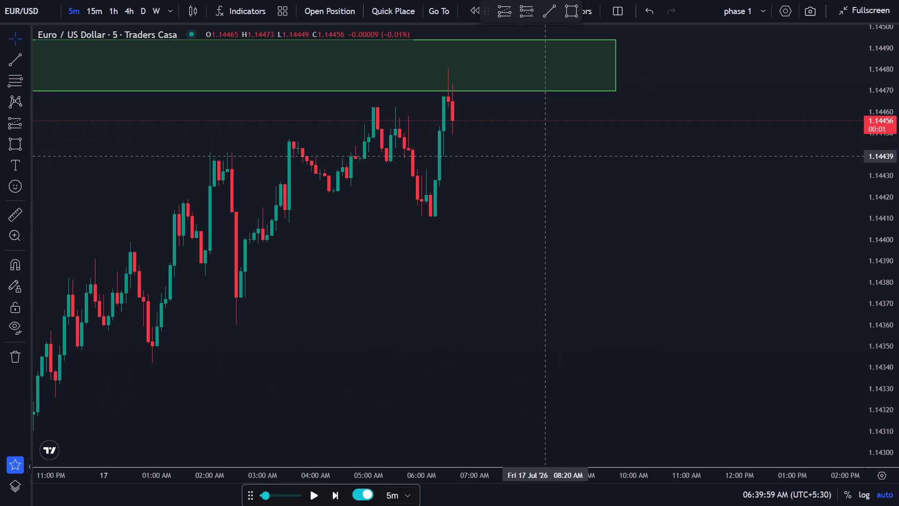
scroll(544, 156, down, 2)
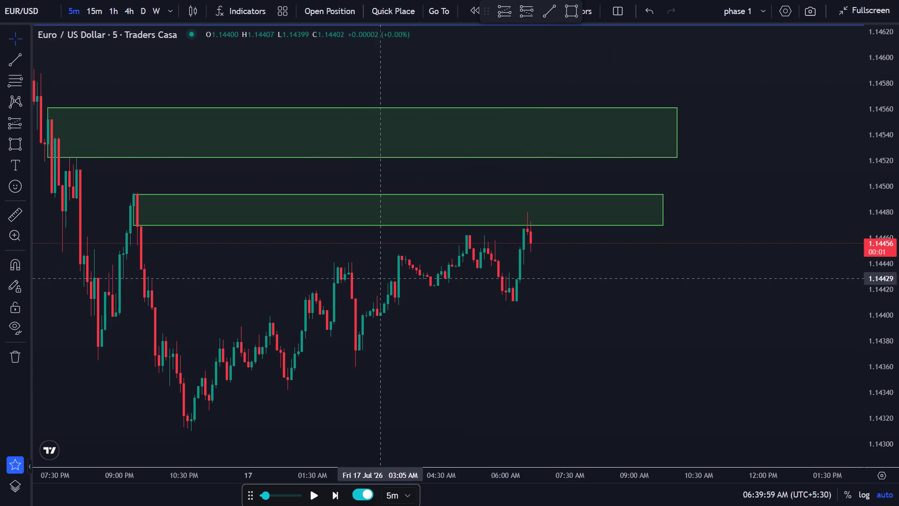
triple_click(329, 497)
click(329, 496)
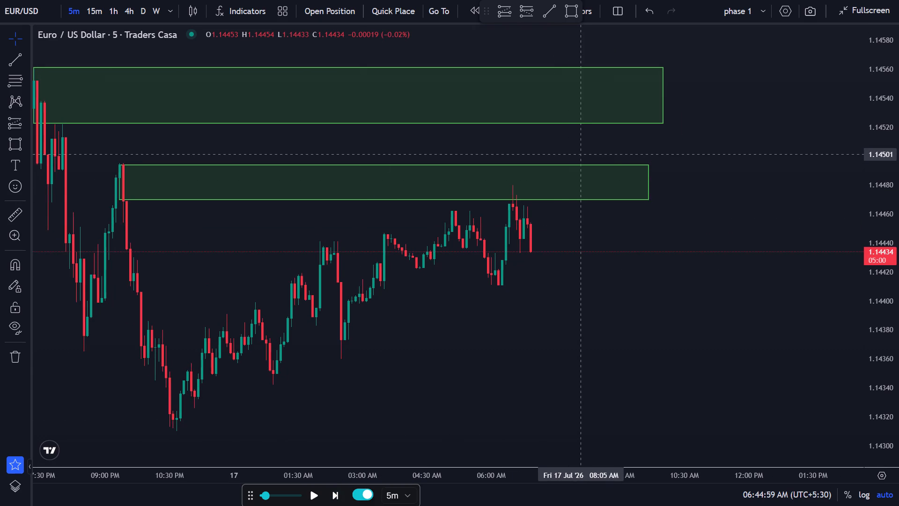
scroll(583, 154, up, 1)
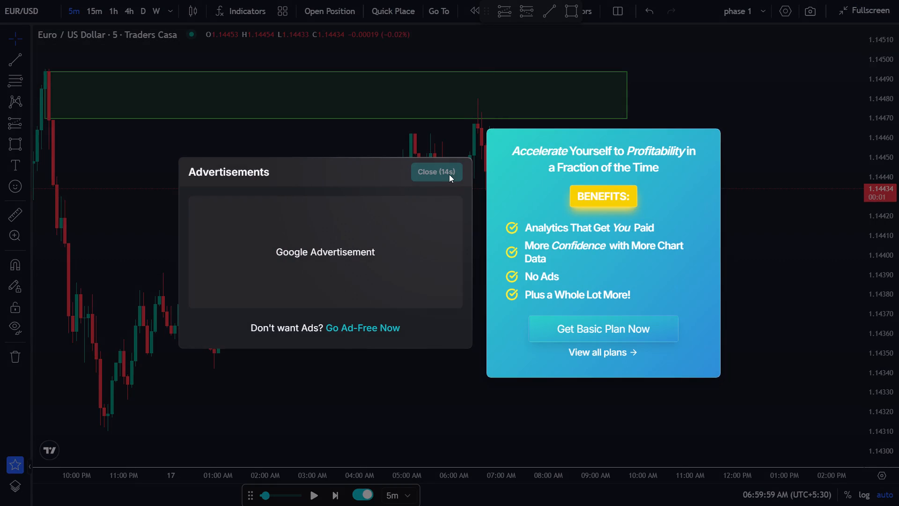
Dismiss the advertisement covering the EUR/USD chart.
drag(457, 159, 345, 416)
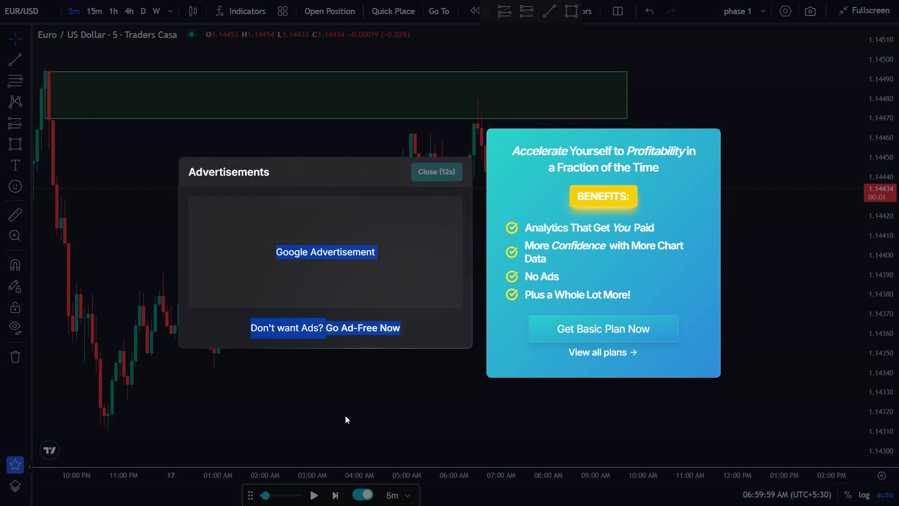
drag(345, 416, 298, 424)
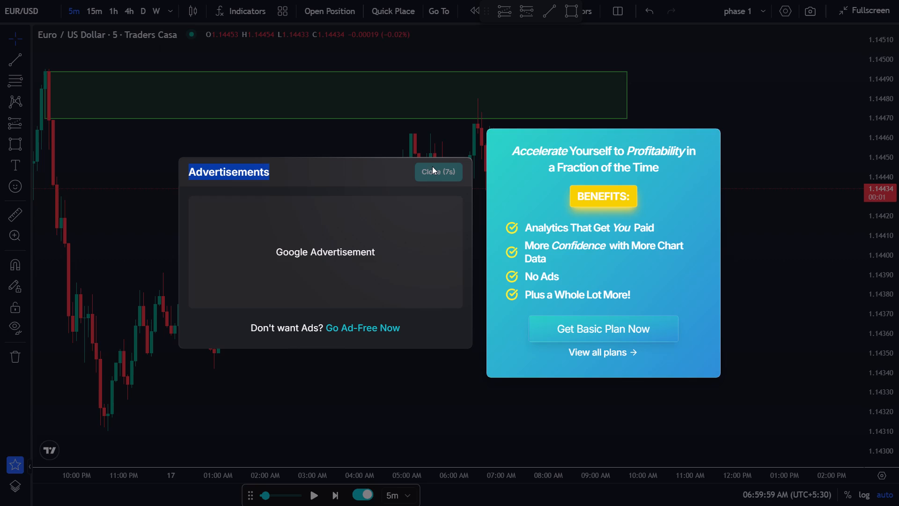
click(432, 166)
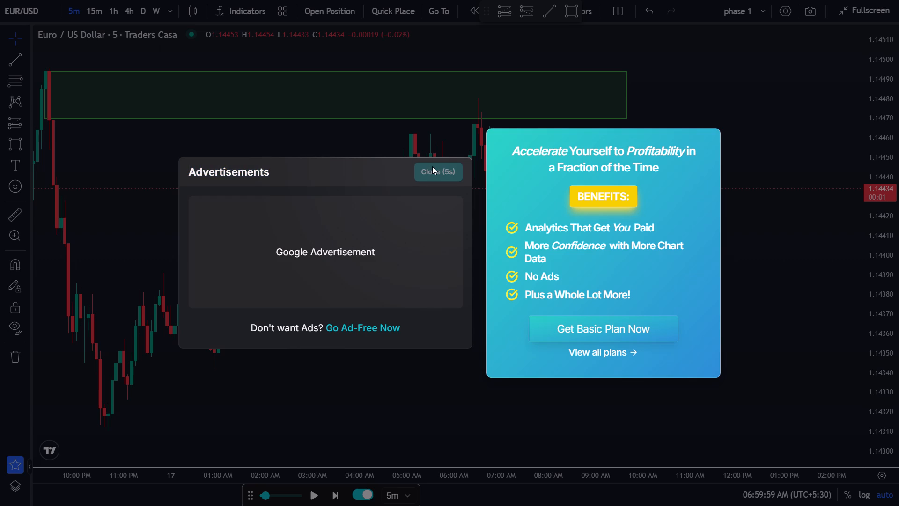
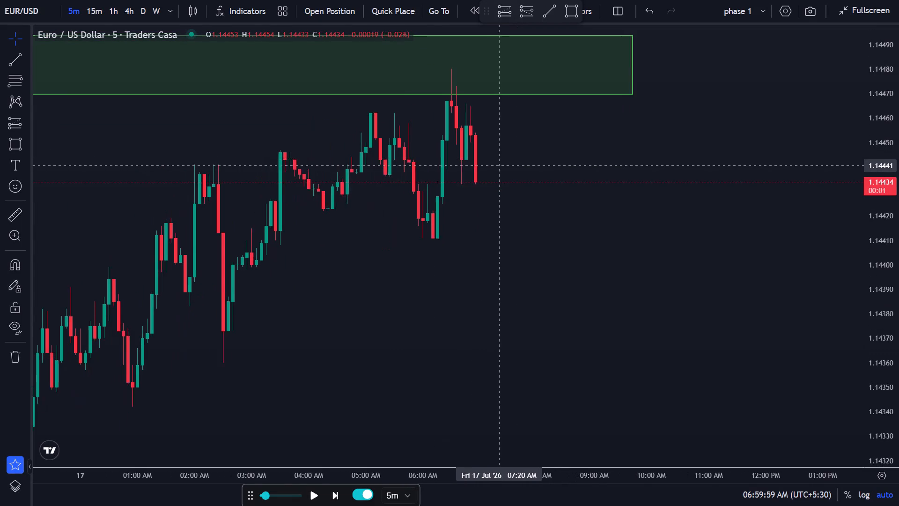
Draw a short position from the 06:35 AM candle on 17 July with entry 1.14455, stop 1.14484 and target about 1.14414.
drag(502, 165, 515, 165)
scroll(515, 165, up, 1)
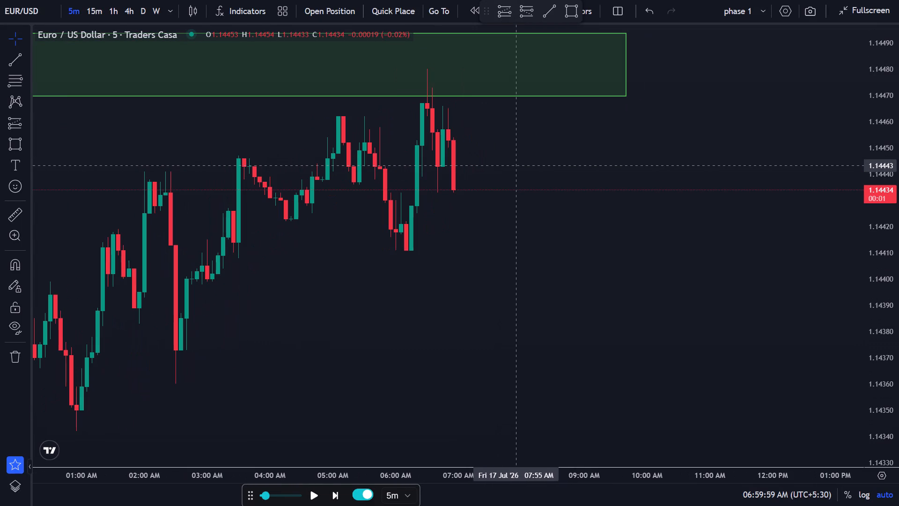
drag(515, 165, 466, 169)
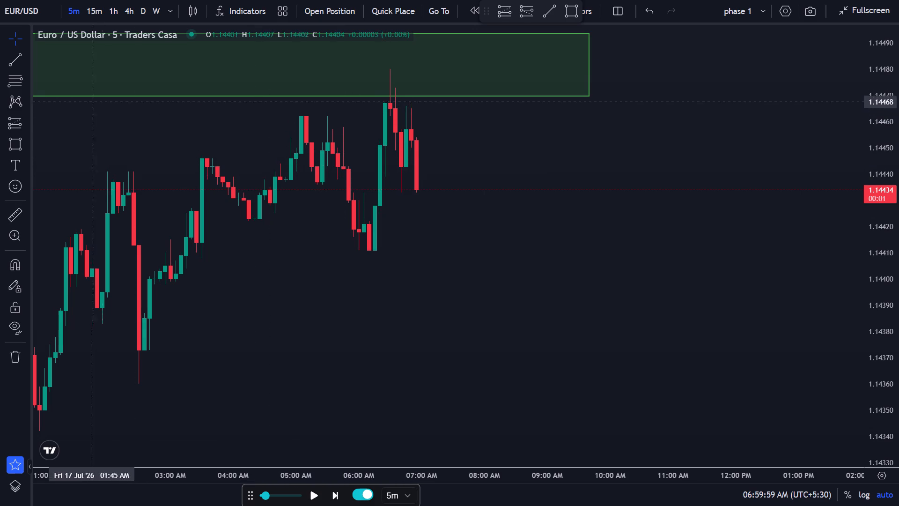
click(531, 10)
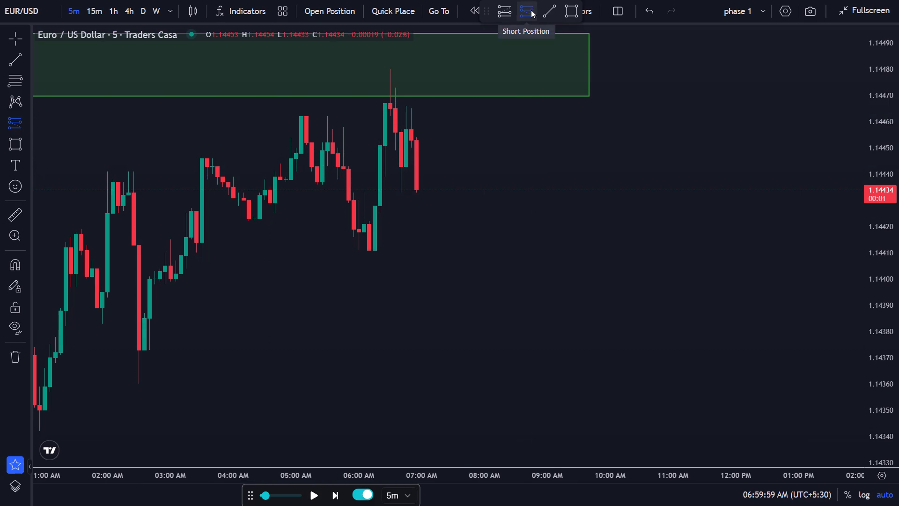
click(397, 134)
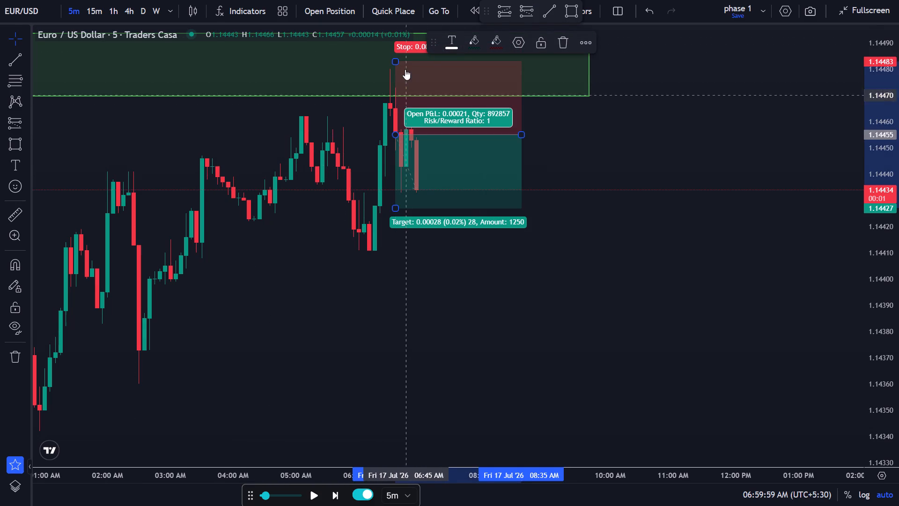
click(398, 60)
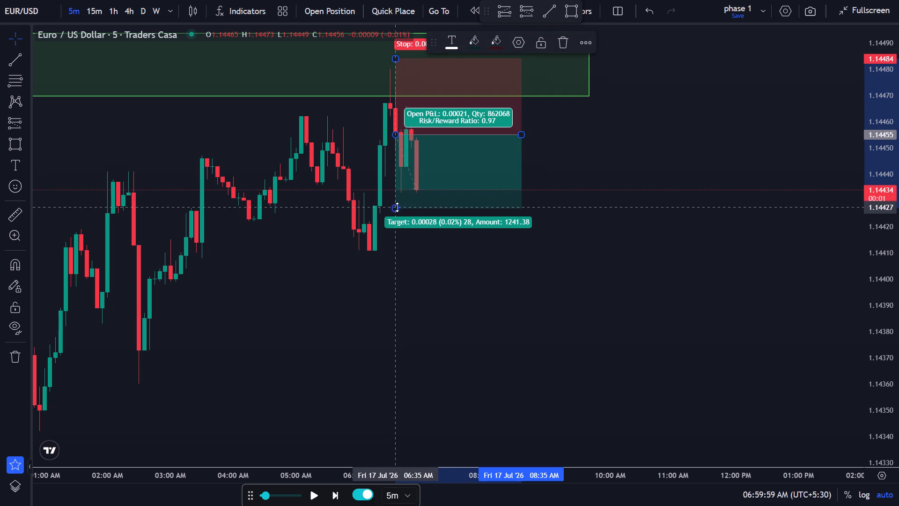
drag(398, 208, 400, 243)
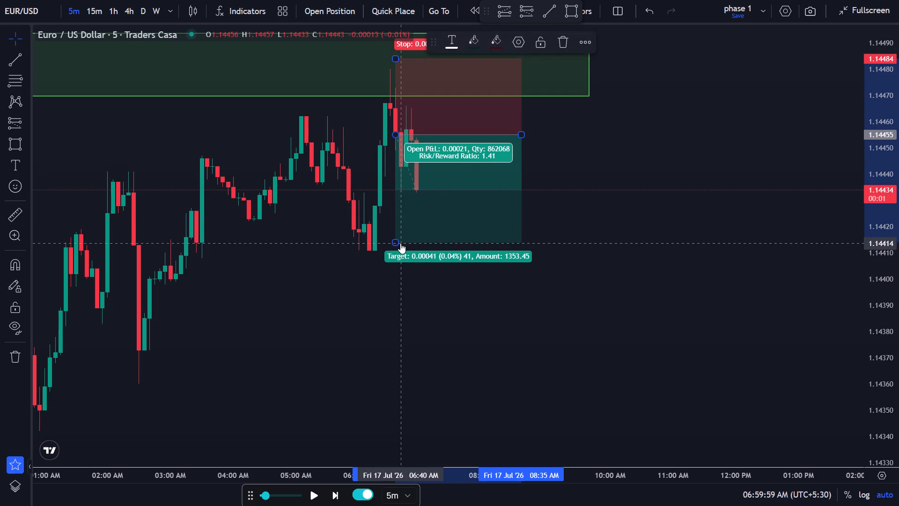
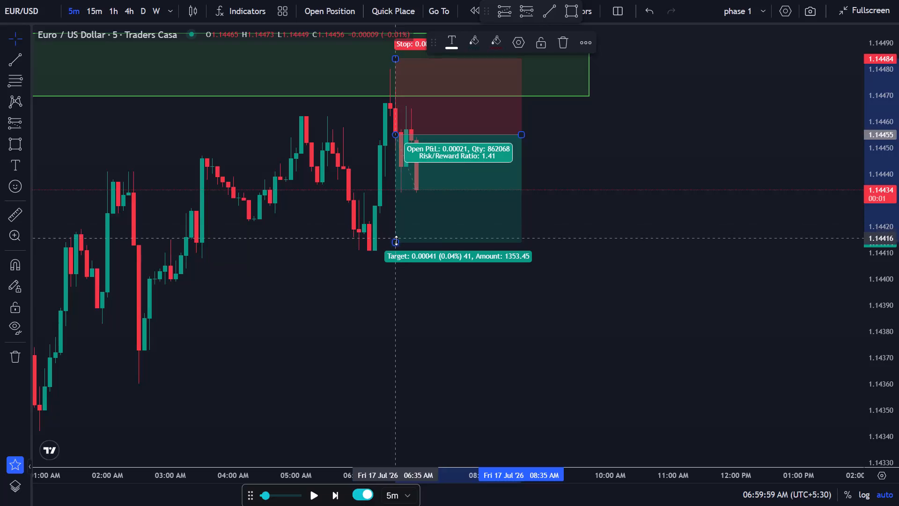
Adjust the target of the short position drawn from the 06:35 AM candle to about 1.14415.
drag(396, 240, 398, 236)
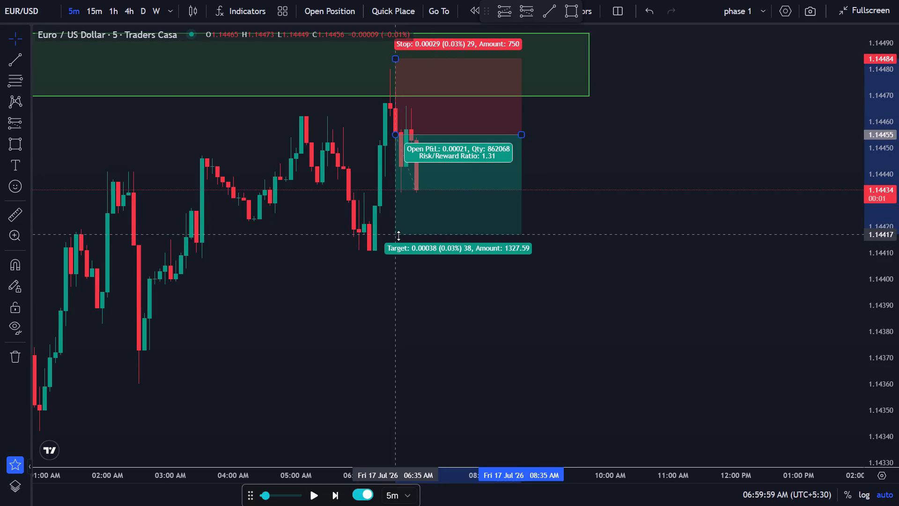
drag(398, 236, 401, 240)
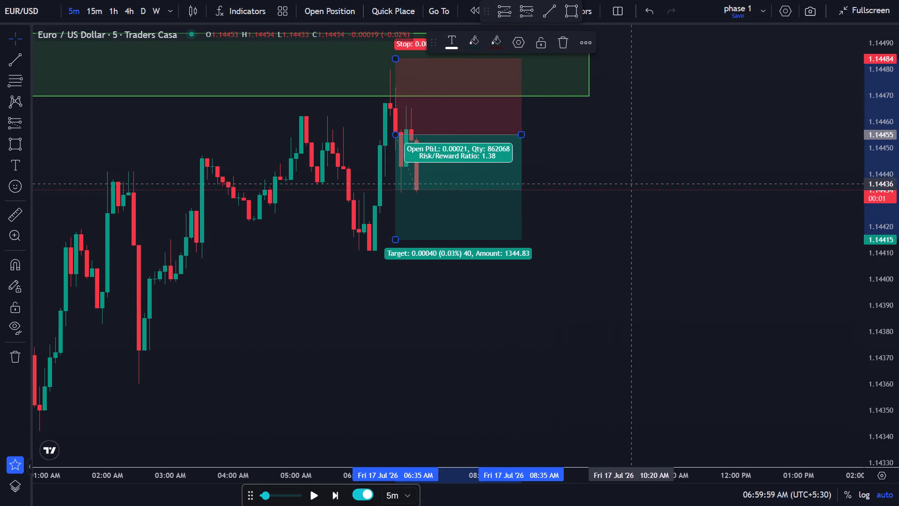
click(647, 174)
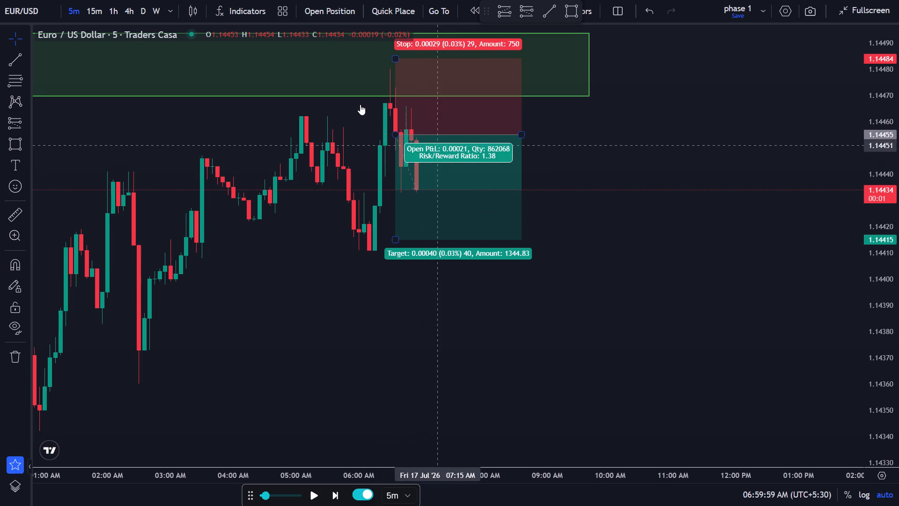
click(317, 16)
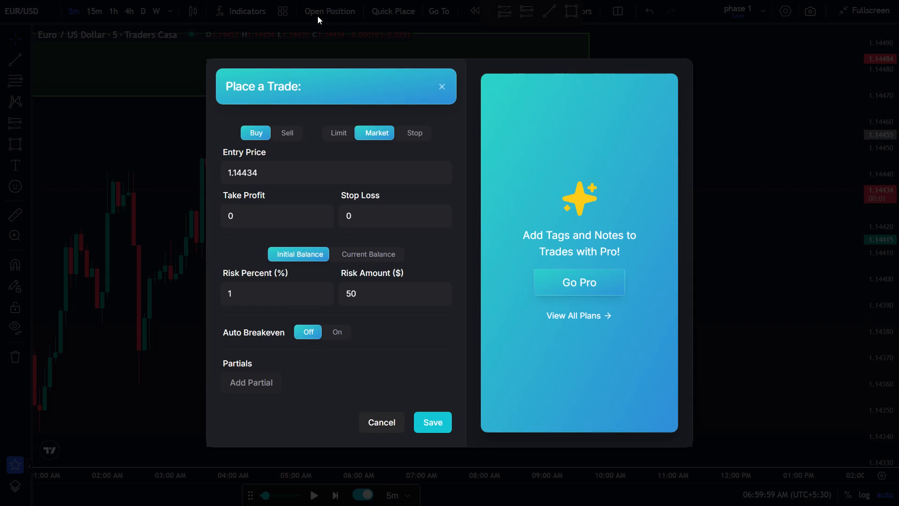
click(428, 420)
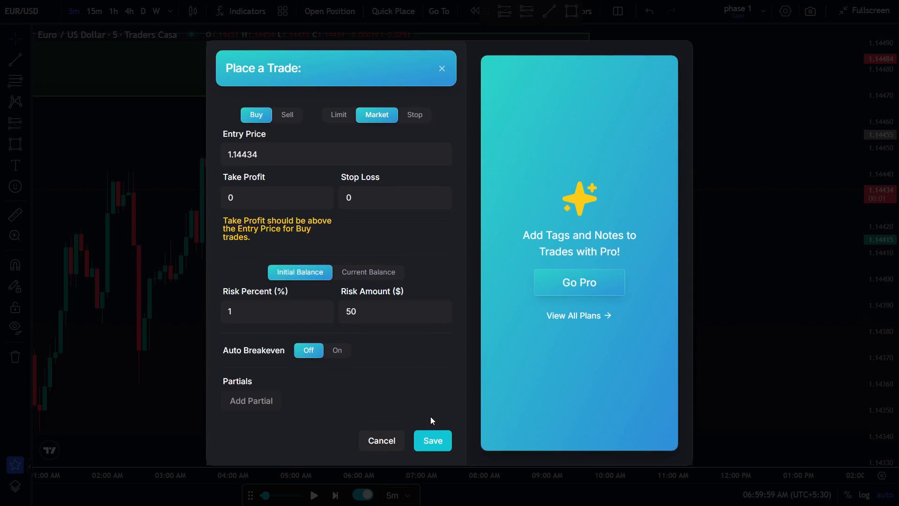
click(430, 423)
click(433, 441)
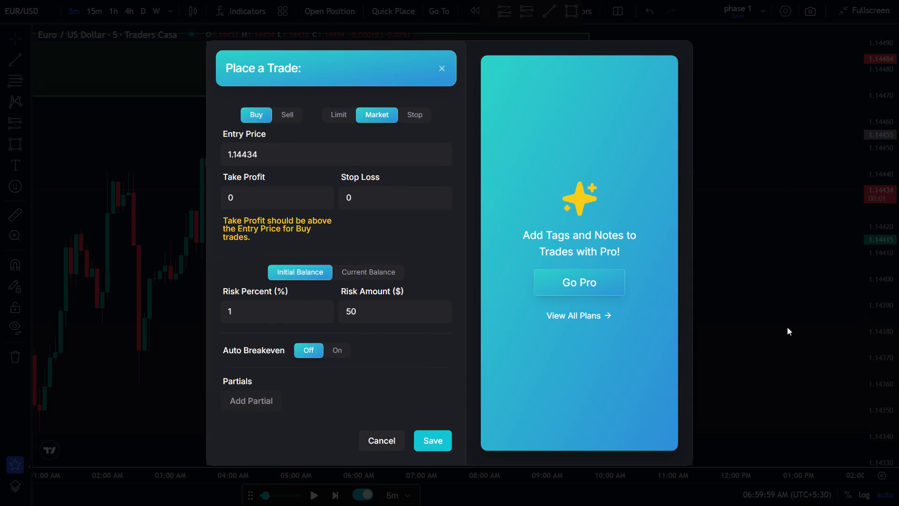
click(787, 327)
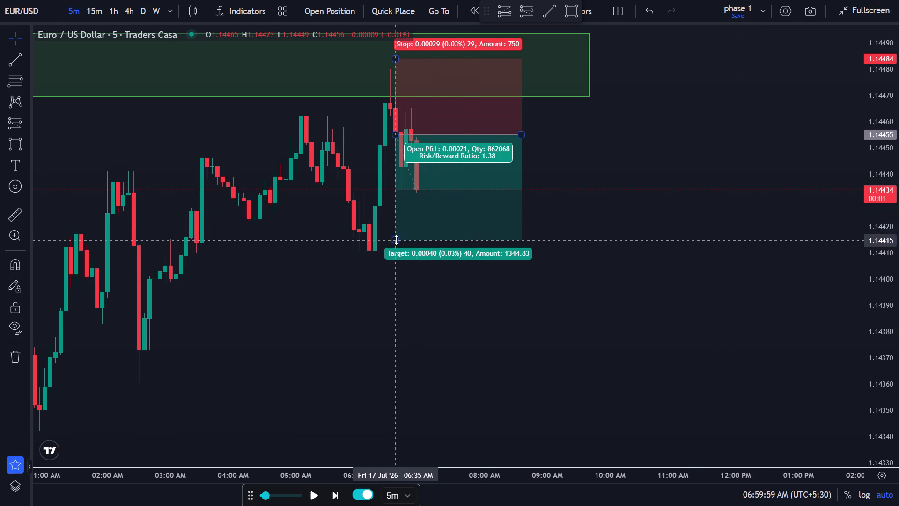
Lower the short position's target to about 1.14393 and place the matching trade with entry 1.14455 and stop loss 1.14484.
drag(396, 240, 378, 298)
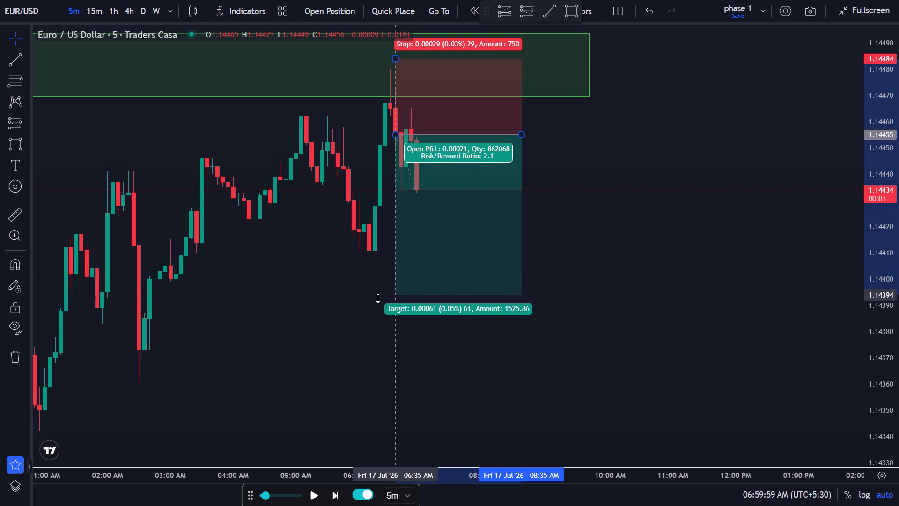
drag(378, 298, 377, 304)
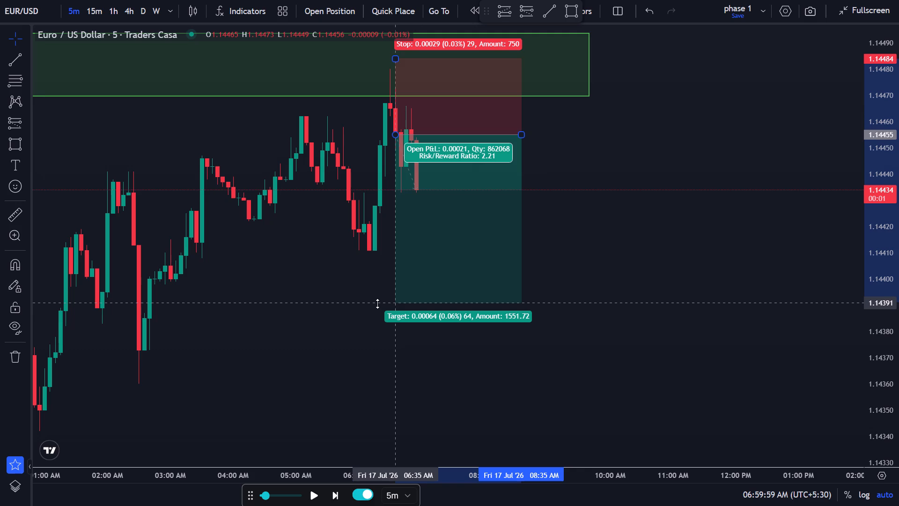
drag(377, 304, 380, 298)
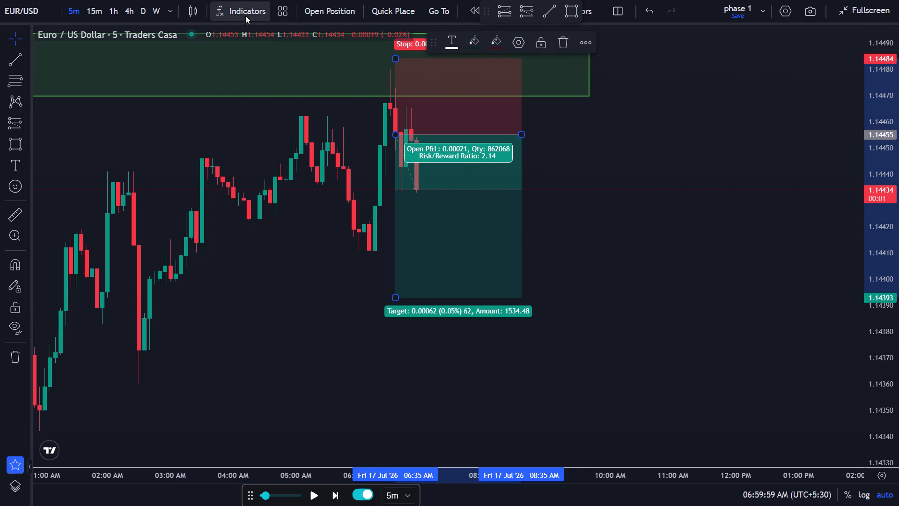
click(309, 12)
click(441, 427)
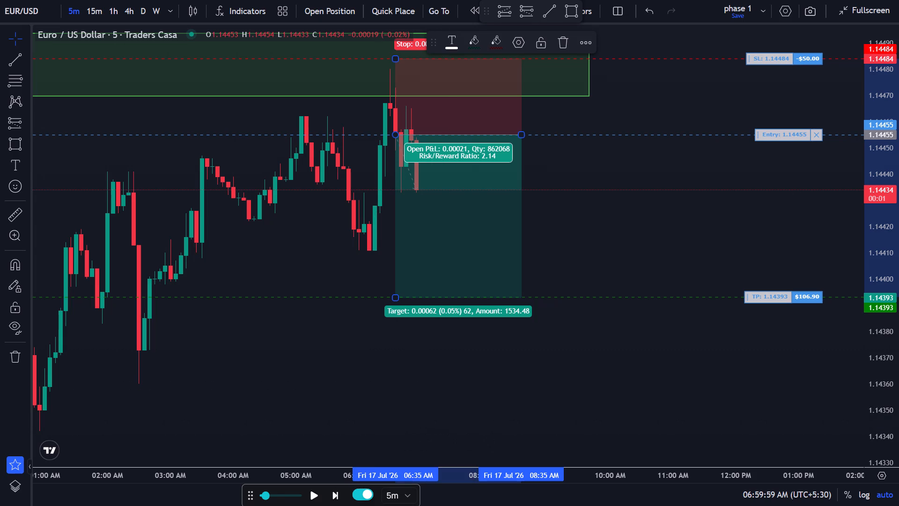
Advance the replay by five 5-minute candles to 07:24:59 AM and deselect the short position drawing.
click(338, 492)
triple_click(338, 492)
click(338, 492)
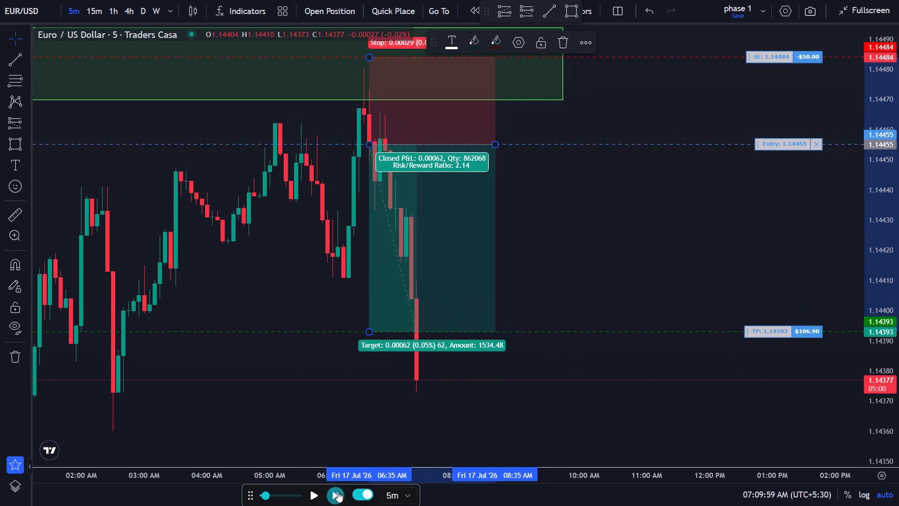
click(566, 278)
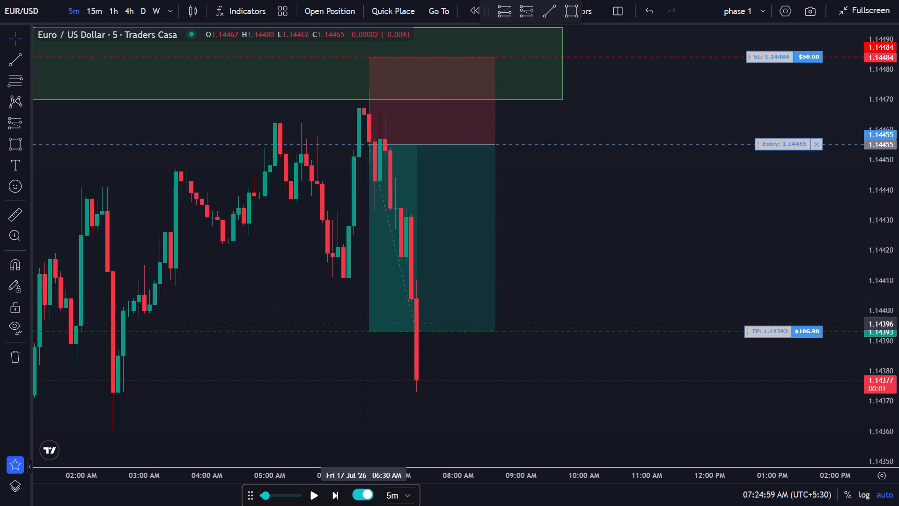
Extend the short position drawing's target down to about 1.14386.
drag(368, 333, 368, 336)
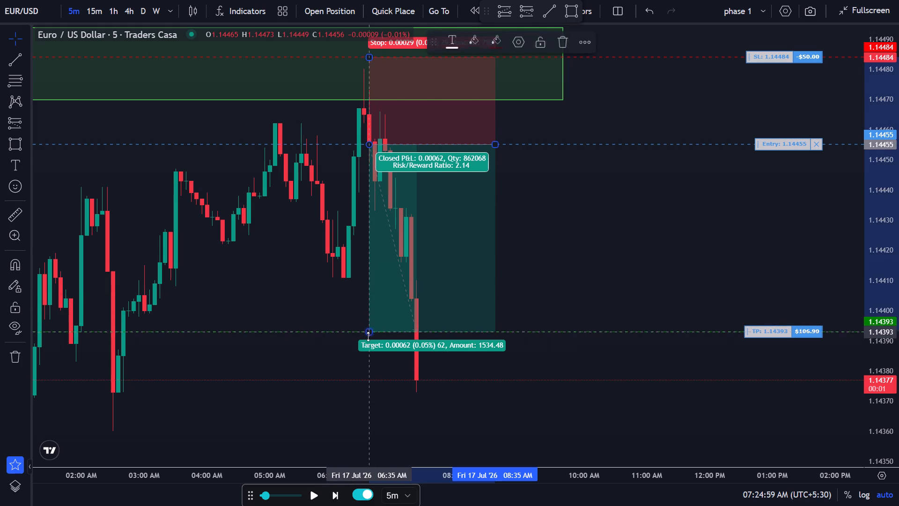
drag(368, 336, 368, 354)
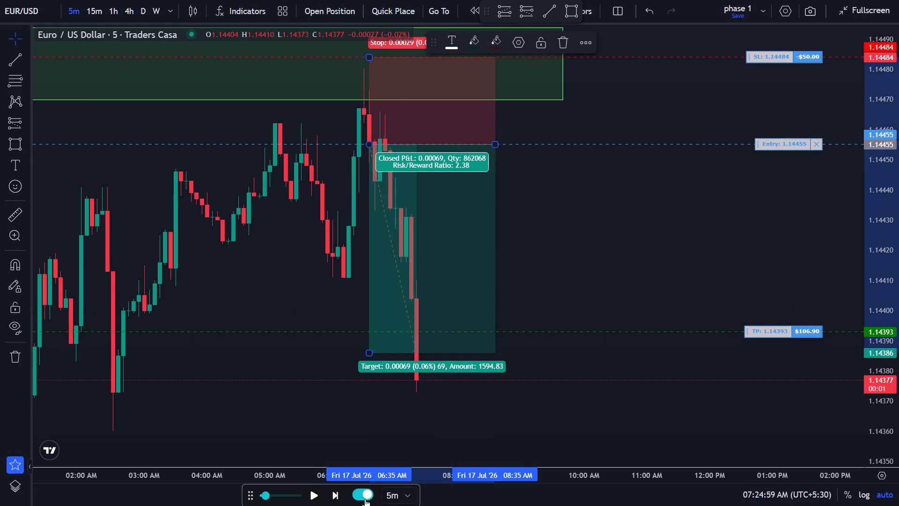
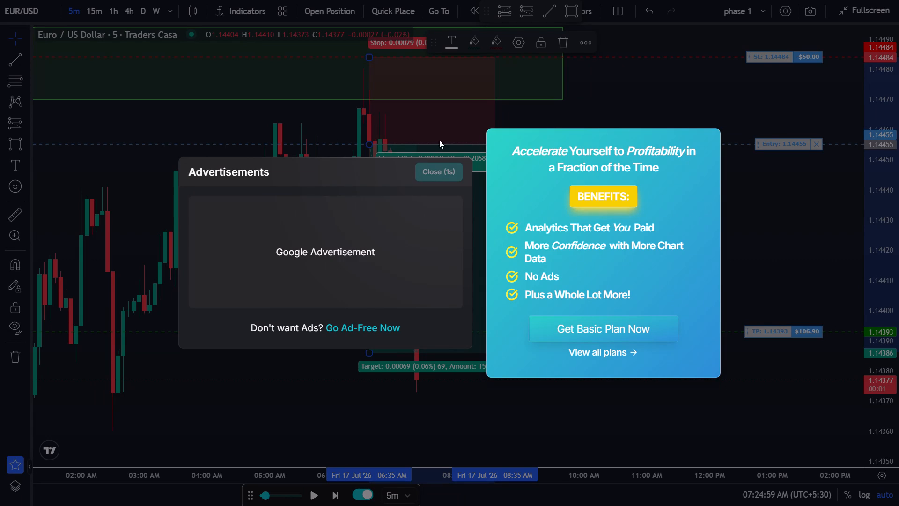
Dismiss the advertisement and close the open short trade entered at 1.14455.
click(449, 169)
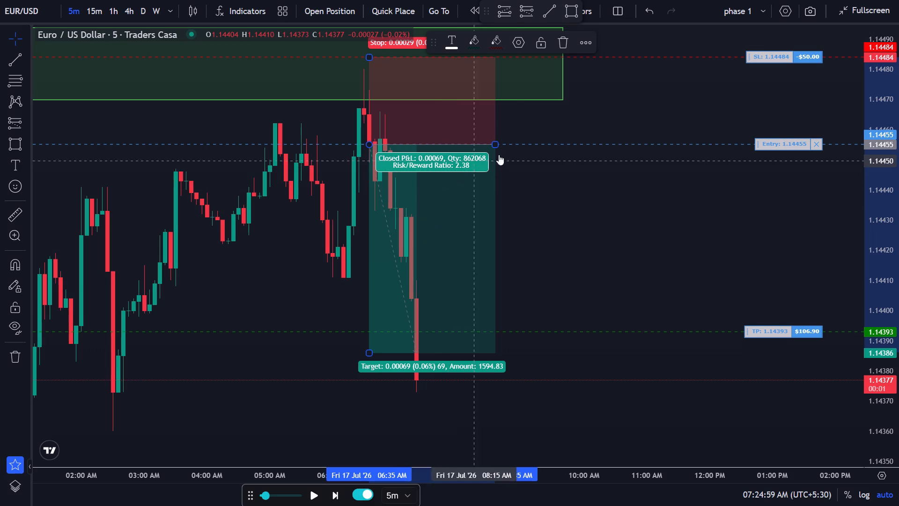
click(463, 209)
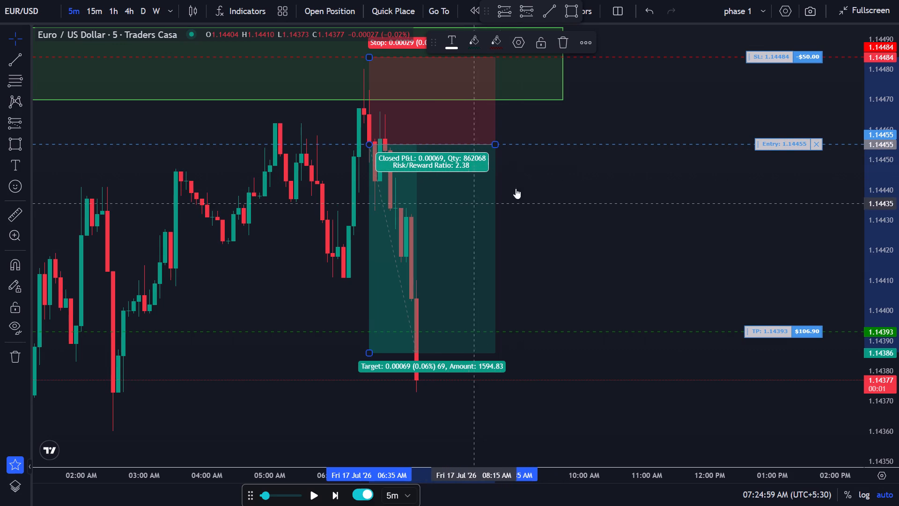
click(816, 146)
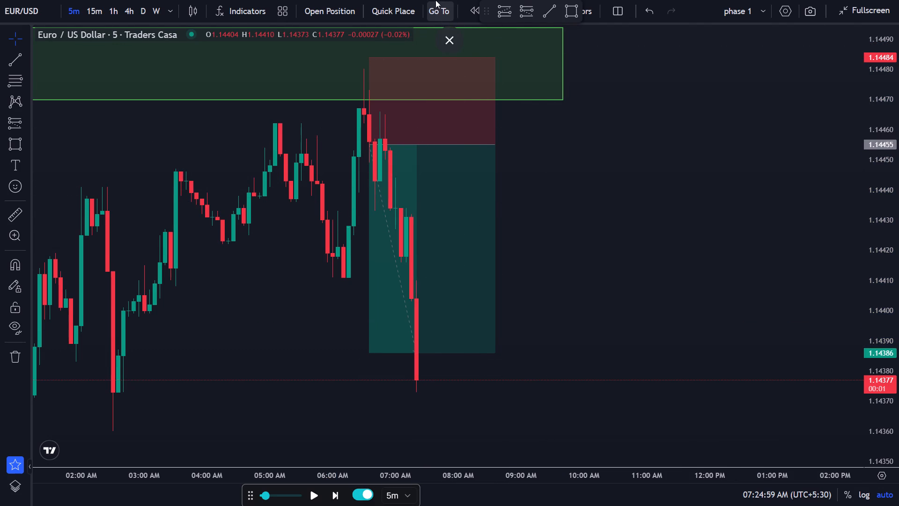
Leave the chart's full-screen view and put the browser window in full screen so the session's account bar shows.
click(446, 33)
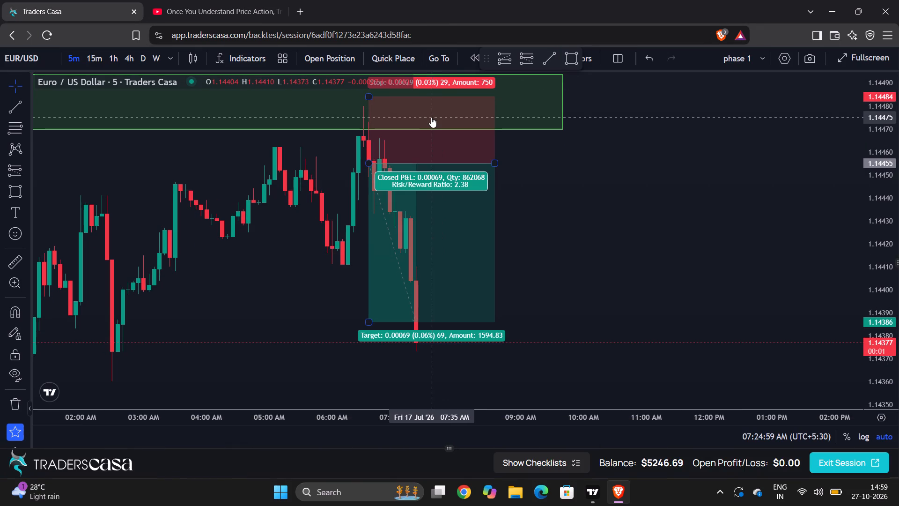
key(F11)
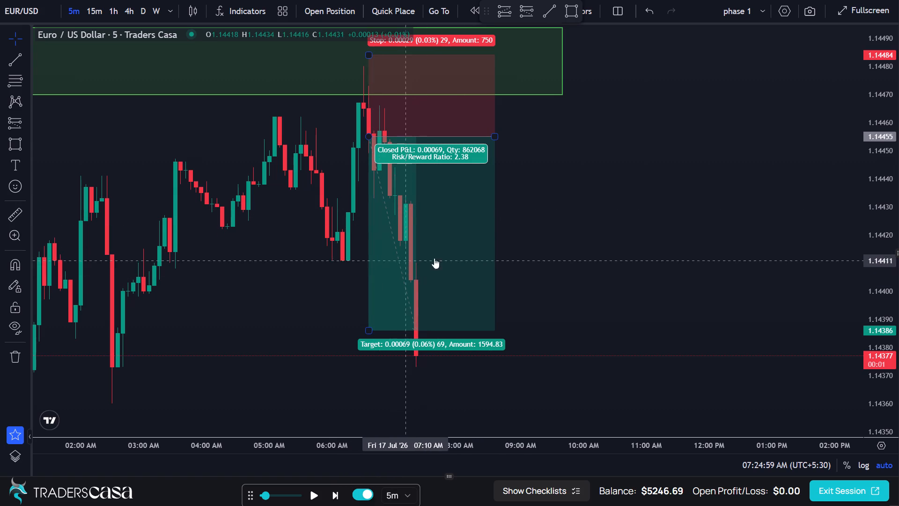
Delete the short position drawing that starts at the 06:35 AM candle.
scroll(311, 327, down, 5)
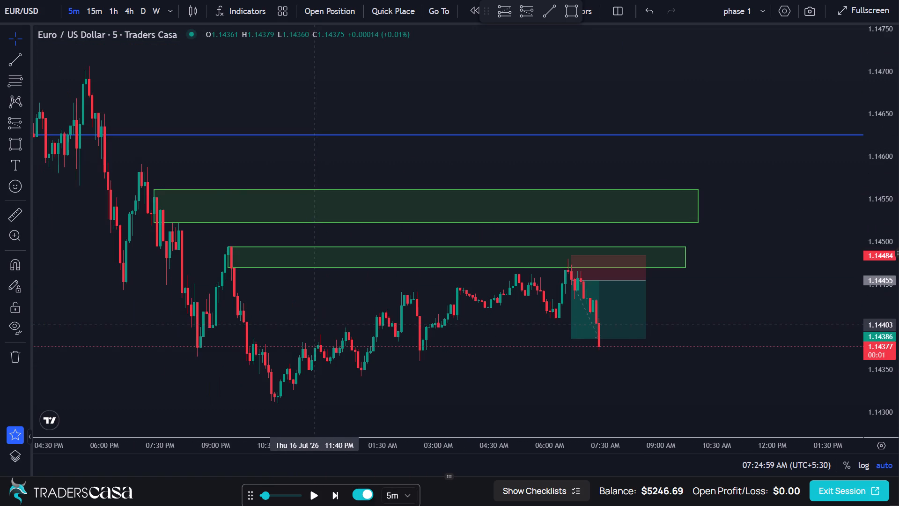
scroll(320, 319, down, 2)
scroll(320, 319, up, 1)
scroll(320, 319, down, 1)
drag(268, 343, 361, 282)
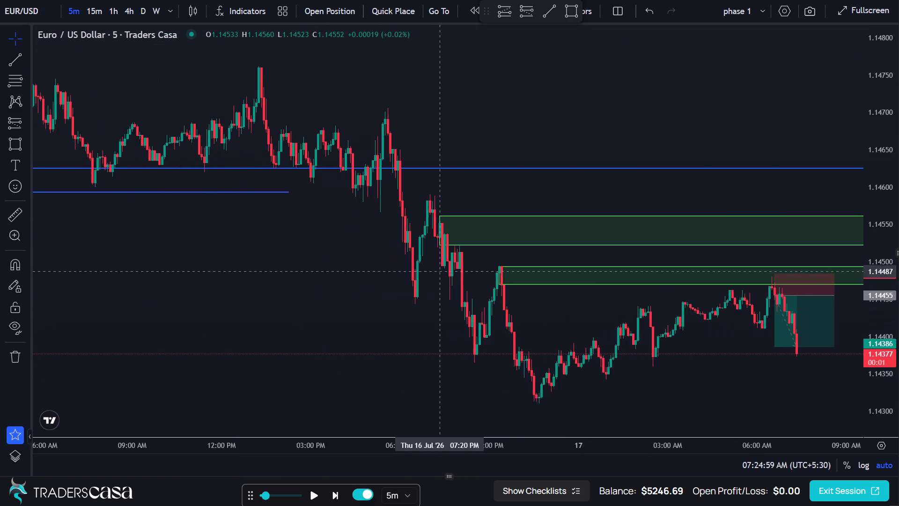
drag(361, 282, 203, 313)
scroll(432, 295, up, 8)
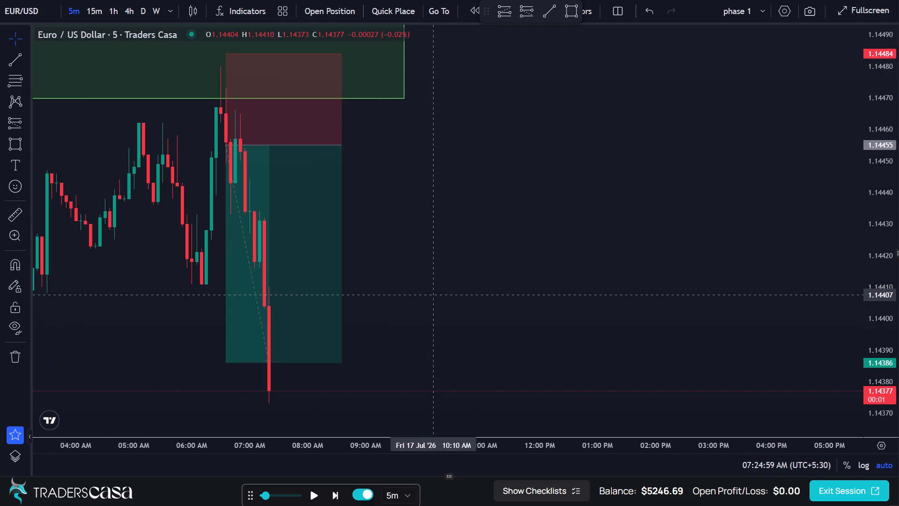
drag(432, 295, 669, 303)
click(486, 247)
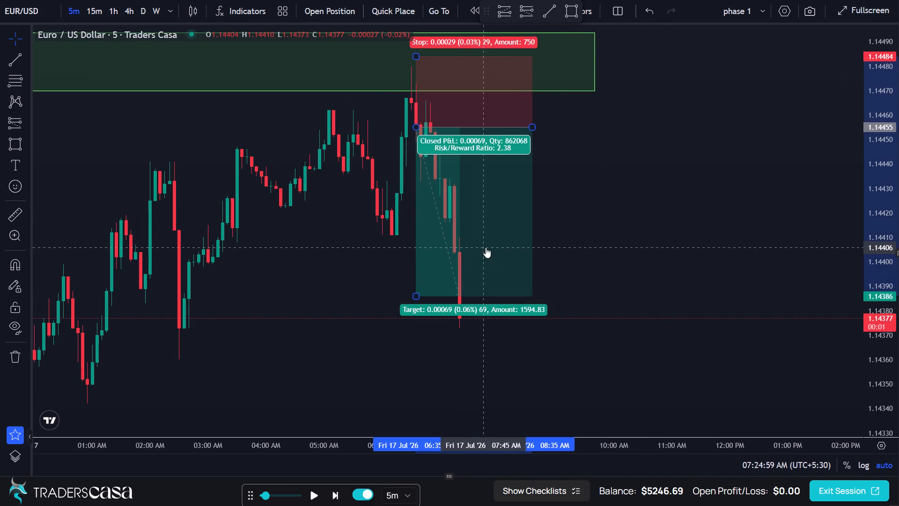
click(567, 48)
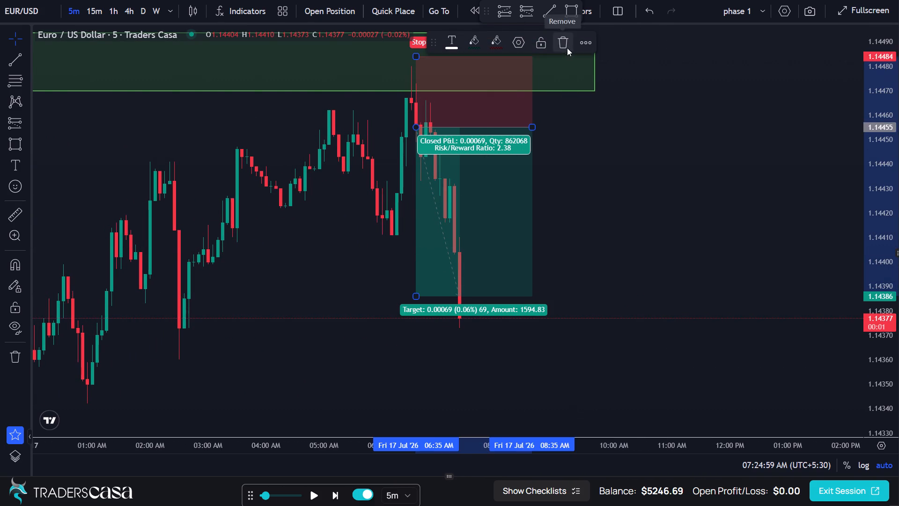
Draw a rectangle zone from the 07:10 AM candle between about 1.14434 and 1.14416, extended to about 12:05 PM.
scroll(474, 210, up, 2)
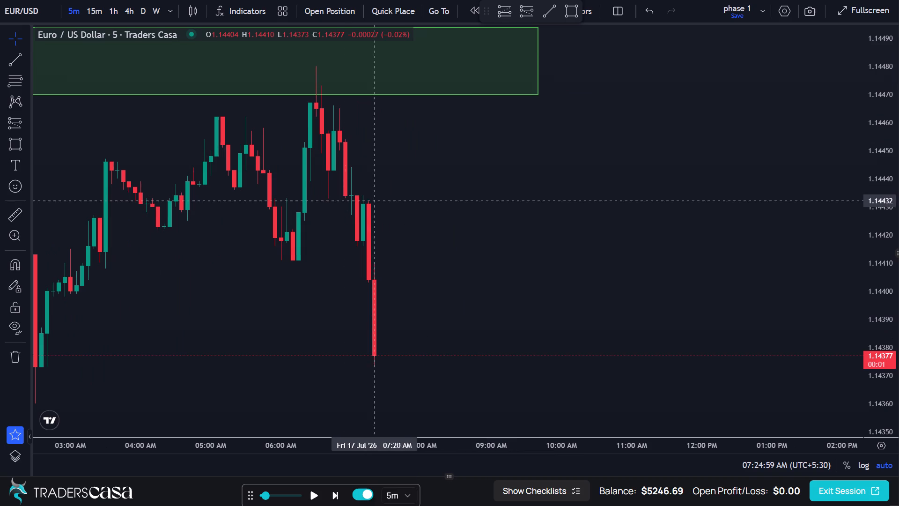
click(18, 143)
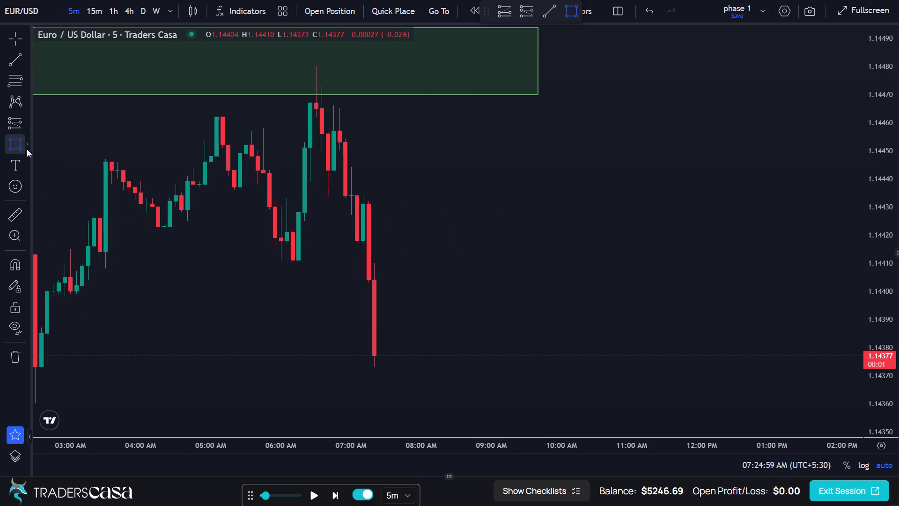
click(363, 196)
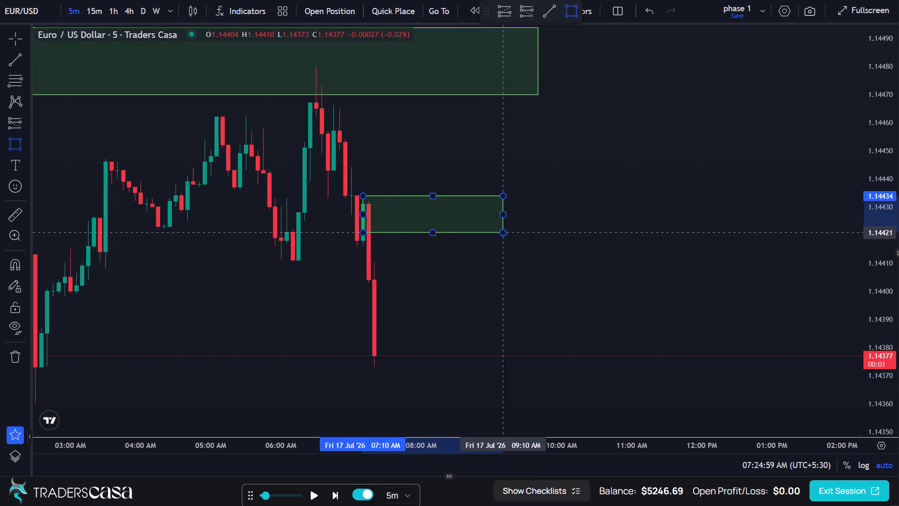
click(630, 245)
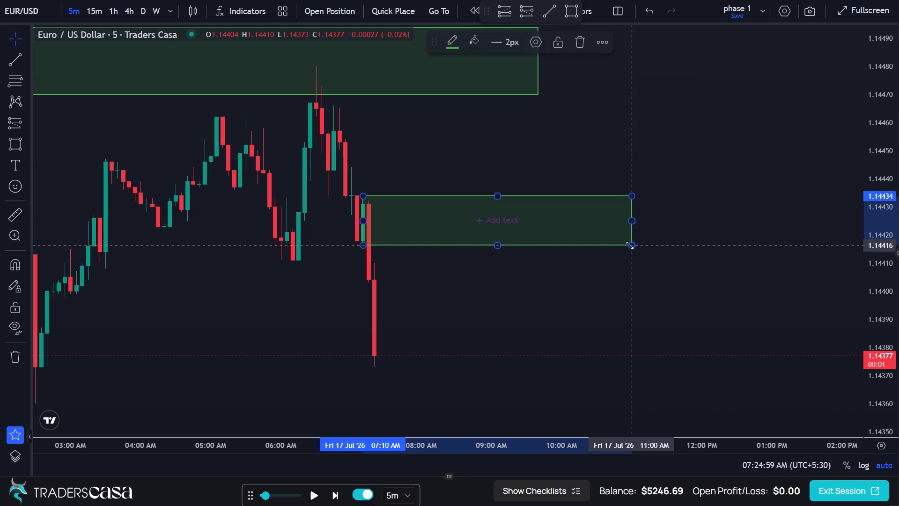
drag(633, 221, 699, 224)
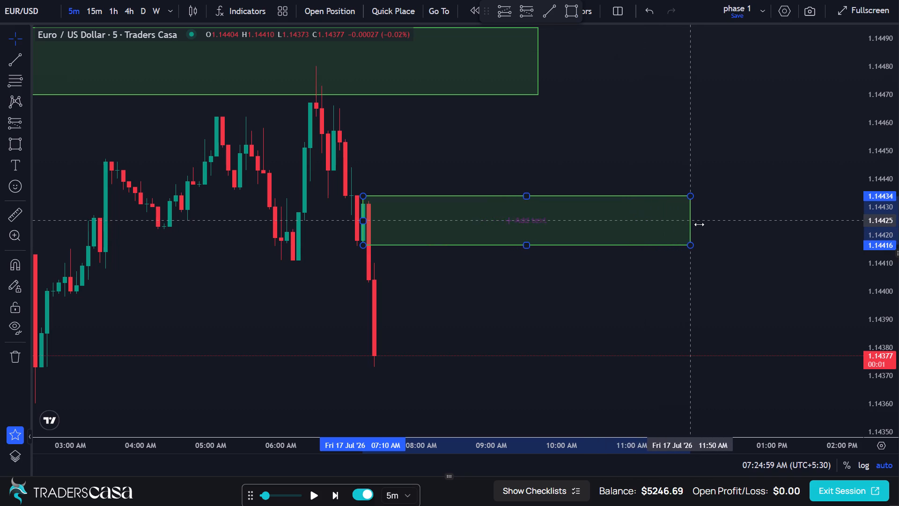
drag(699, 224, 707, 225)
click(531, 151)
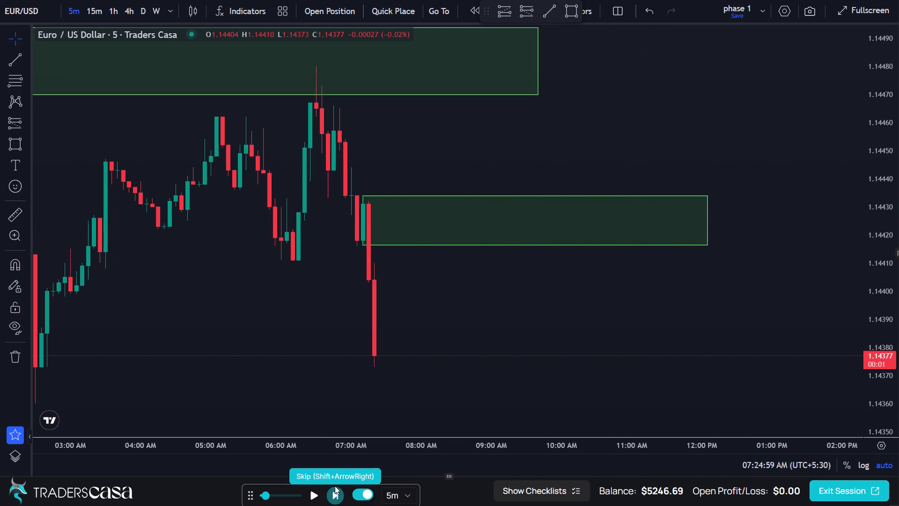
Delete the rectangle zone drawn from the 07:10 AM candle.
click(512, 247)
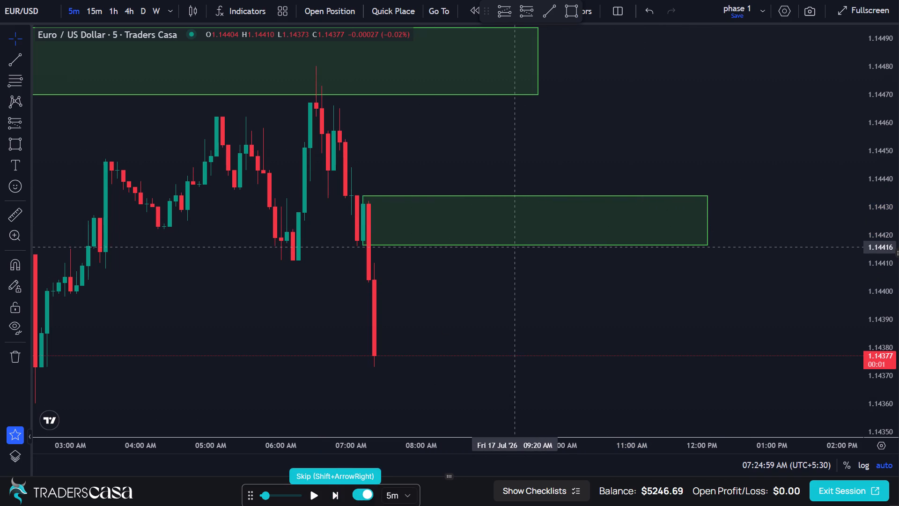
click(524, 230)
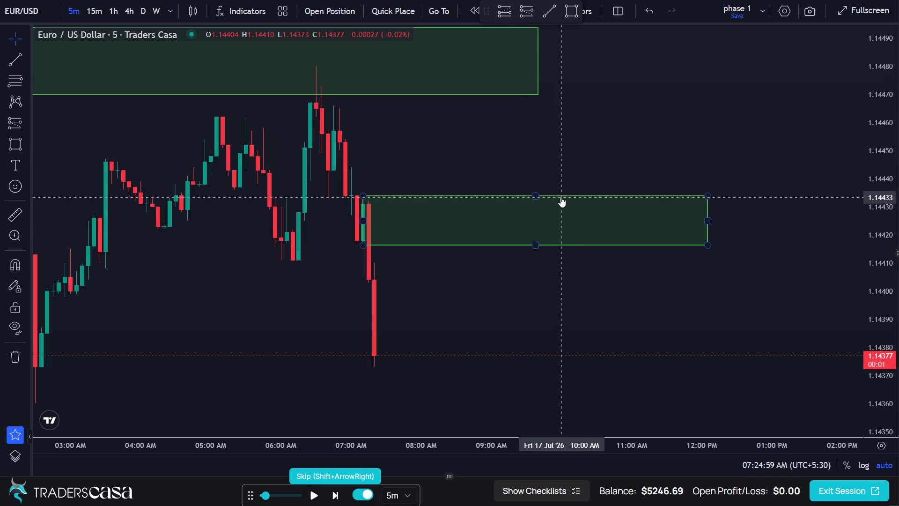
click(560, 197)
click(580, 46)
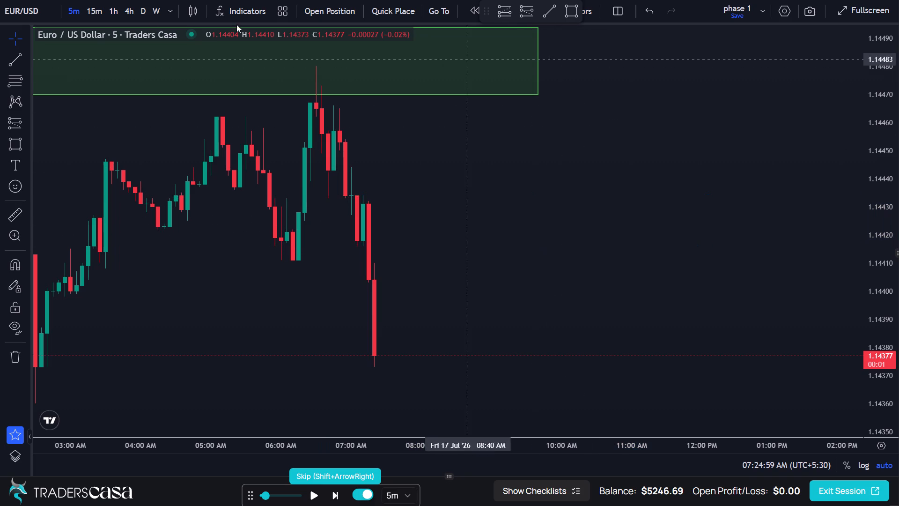
On the 15-minute chart, draw a rectangle zone from 15 Jul 10:00 PM to 17 Jul 12:45 PM between about 1.14390 and 1.14340.
click(100, 9)
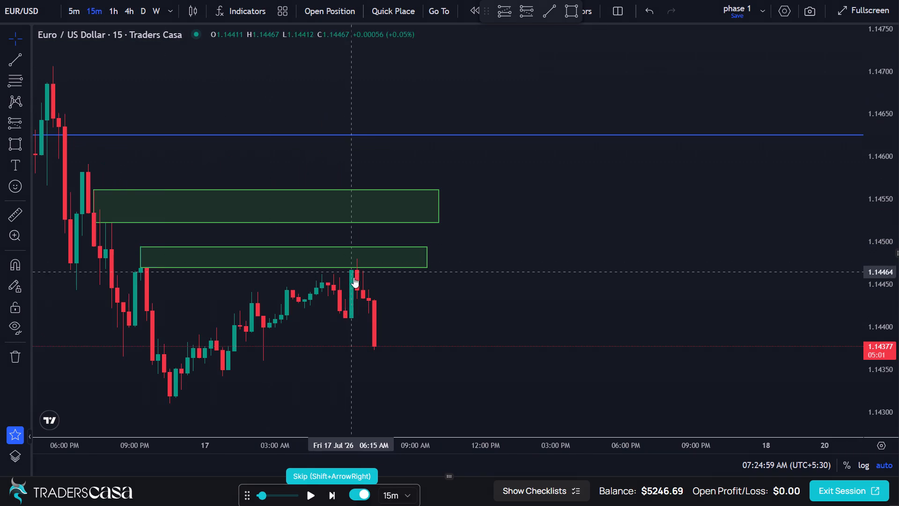
scroll(371, 279, down, 1)
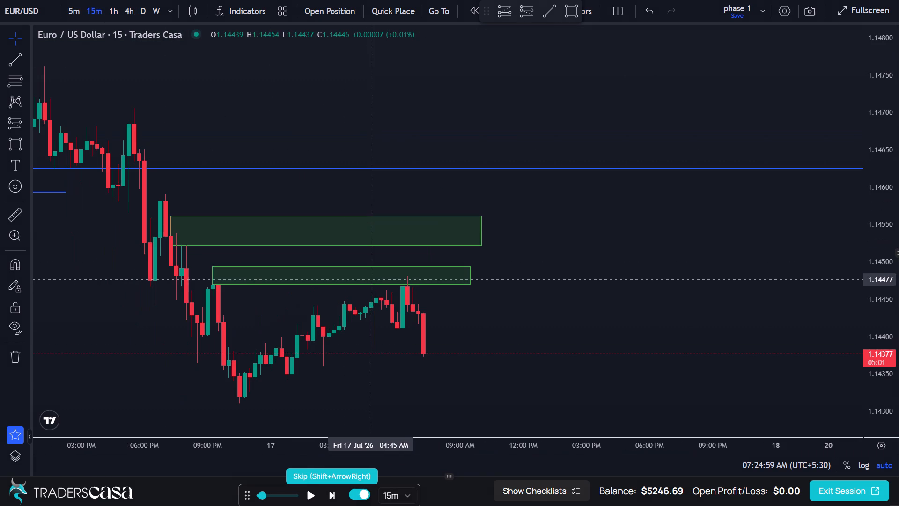
scroll(371, 279, up, 2)
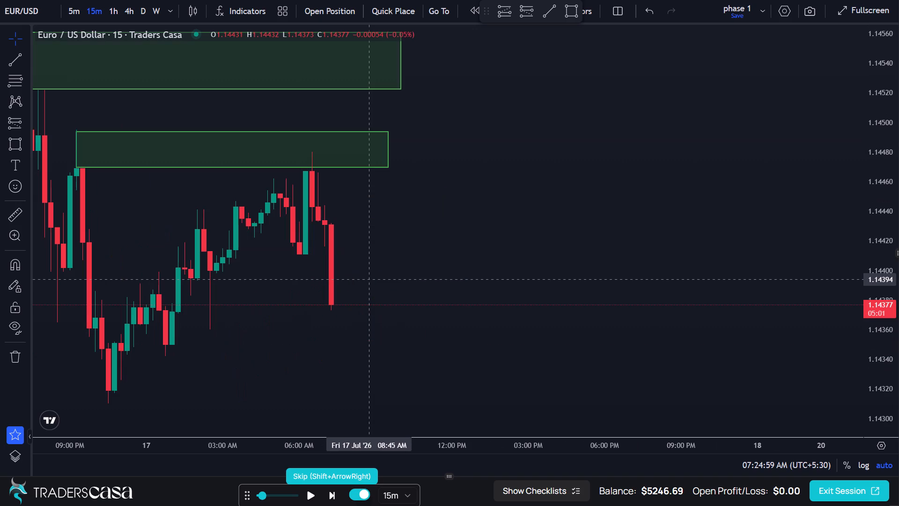
scroll(371, 279, down, 3)
scroll(371, 279, up, 1)
scroll(371, 279, down, 5)
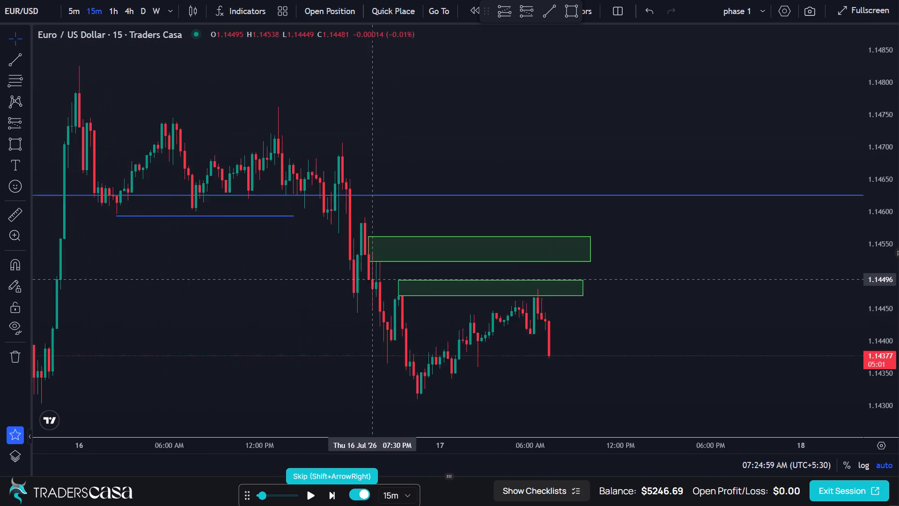
scroll(371, 279, down, 3)
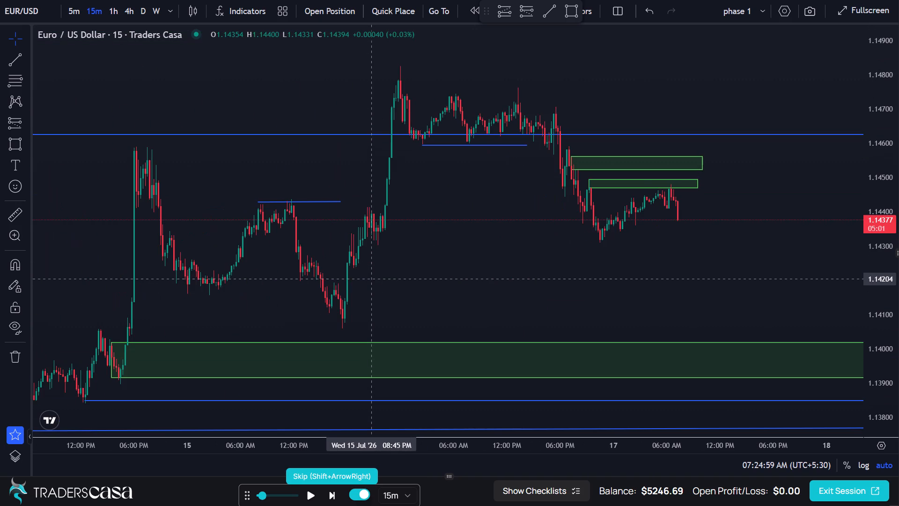
scroll(371, 279, up, 4)
click(13, 149)
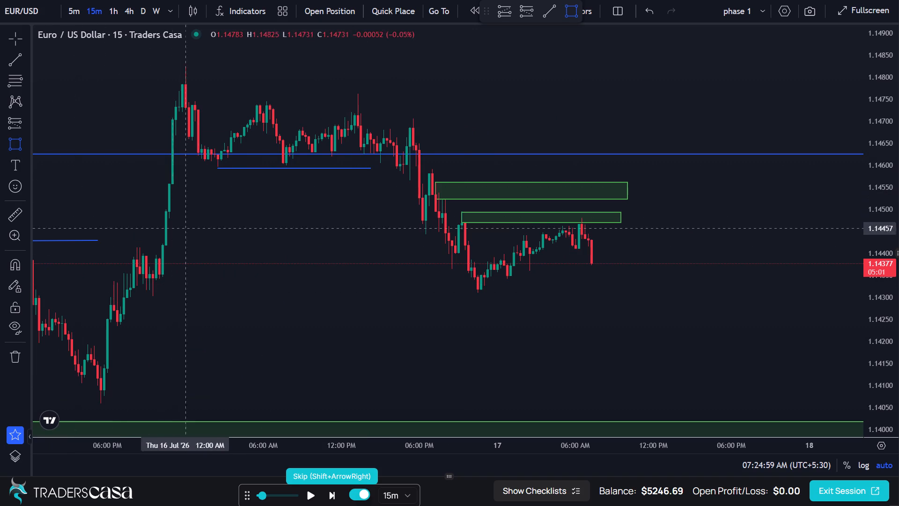
click(159, 258)
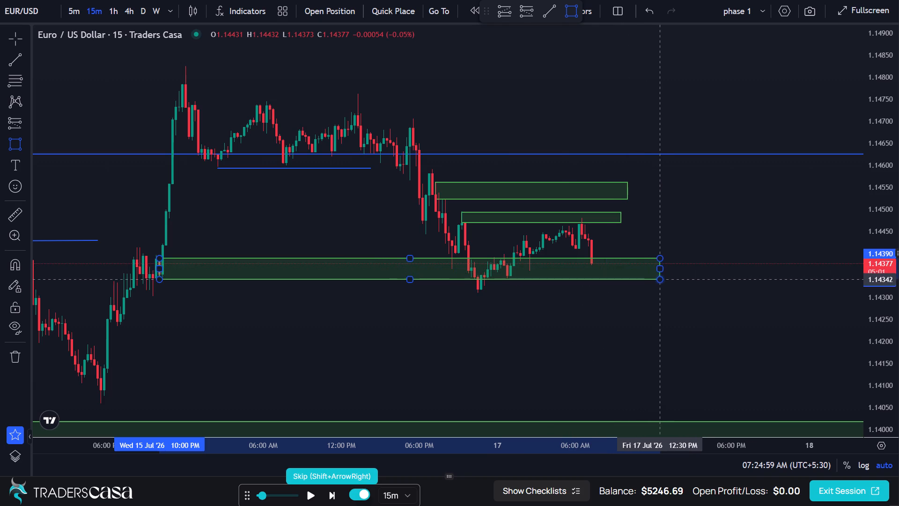
click(662, 280)
click(664, 240)
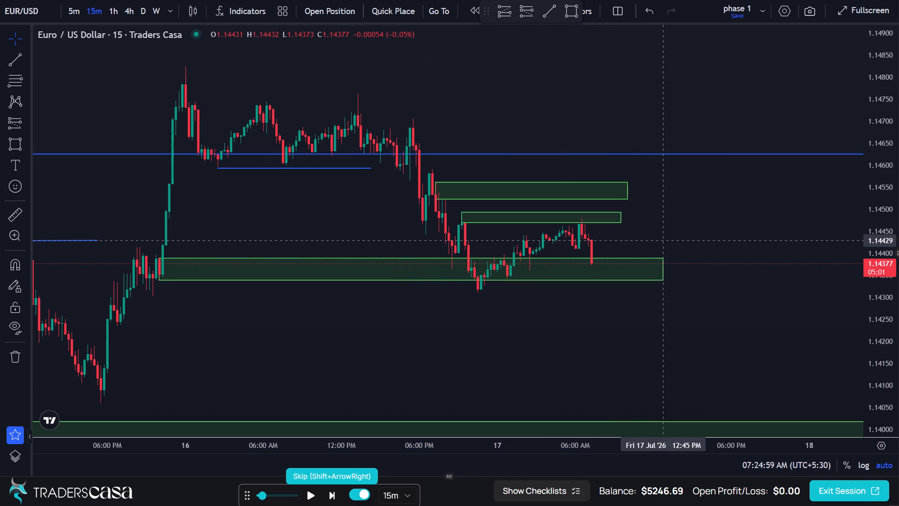
Return to the 5-minute chart and advance the replay by eleven candles to 08:19:59 AM.
scroll(553, 260, up, 4)
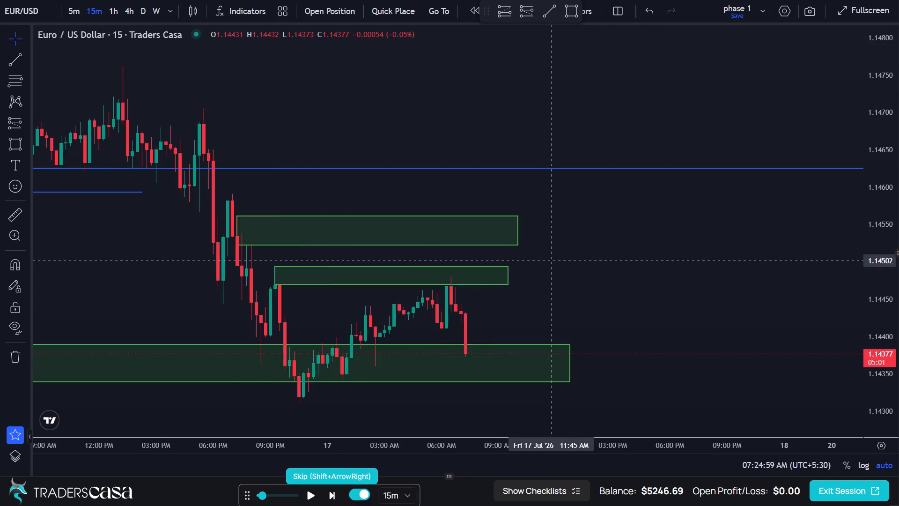
scroll(553, 260, up, 3)
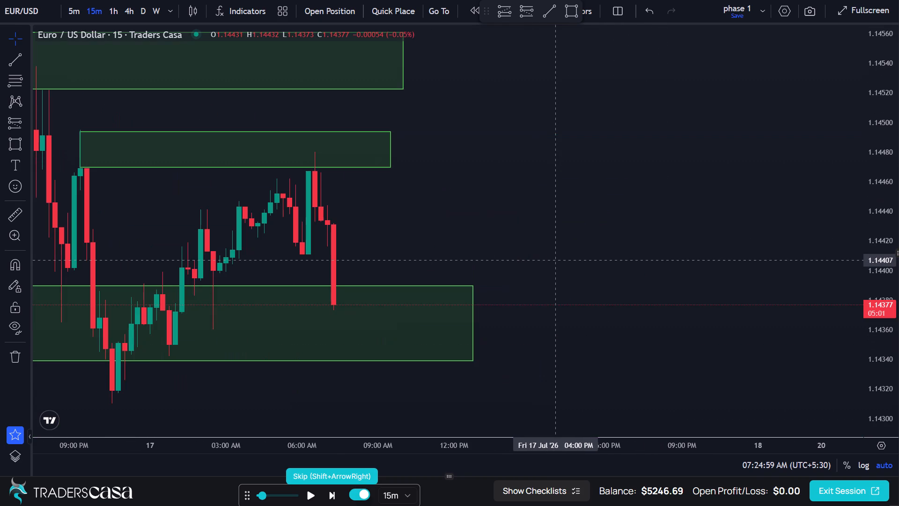
drag(419, 230, 473, 229)
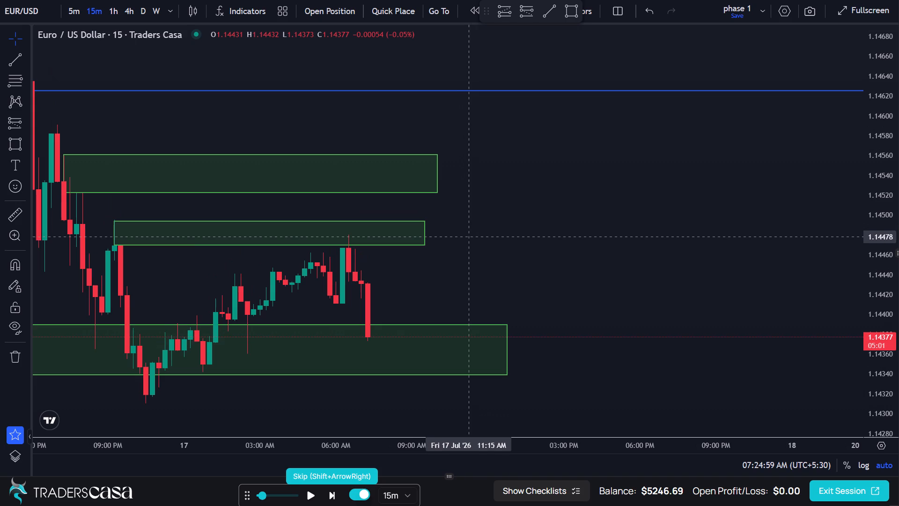
click(74, 17)
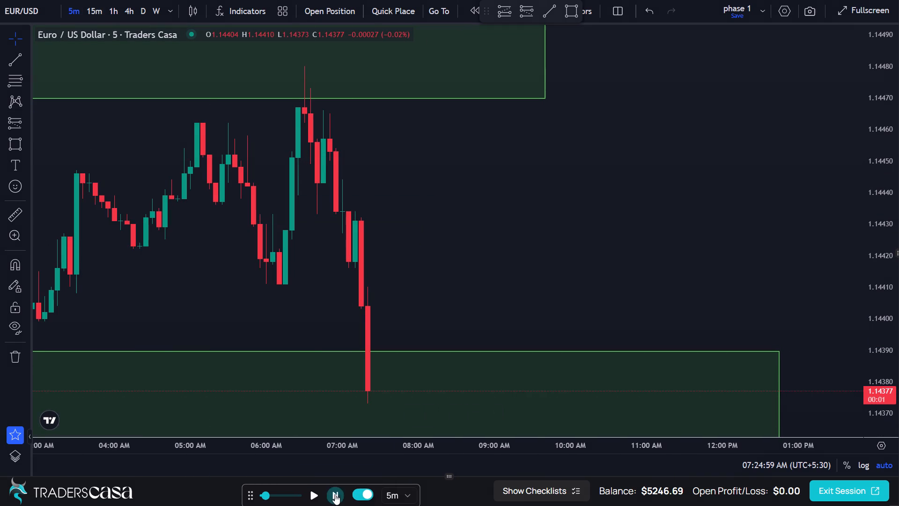
click(334, 494)
click(334, 494)
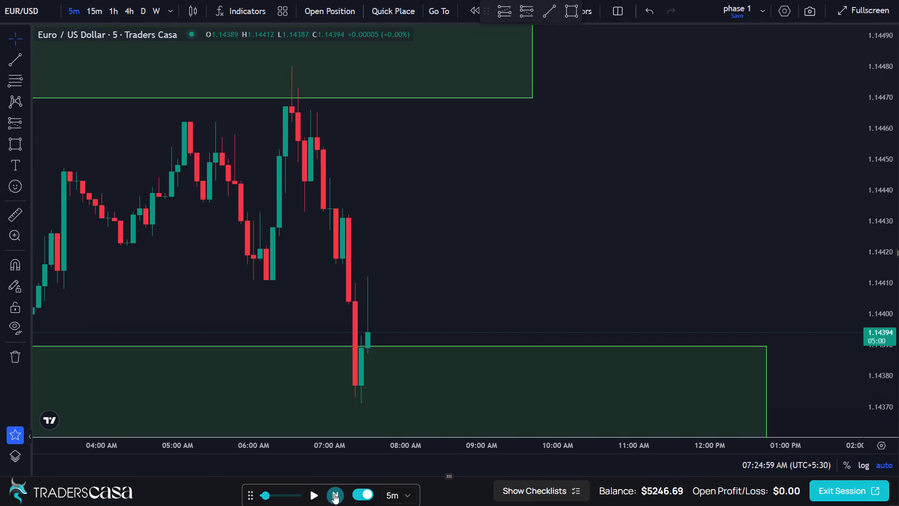
click(334, 494)
triple_click(334, 494)
triple_click(334, 494)
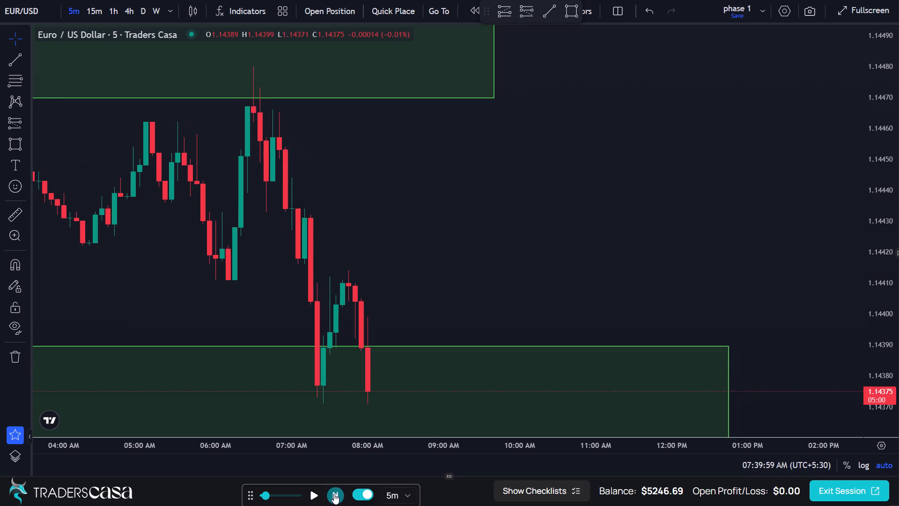
click(334, 494)
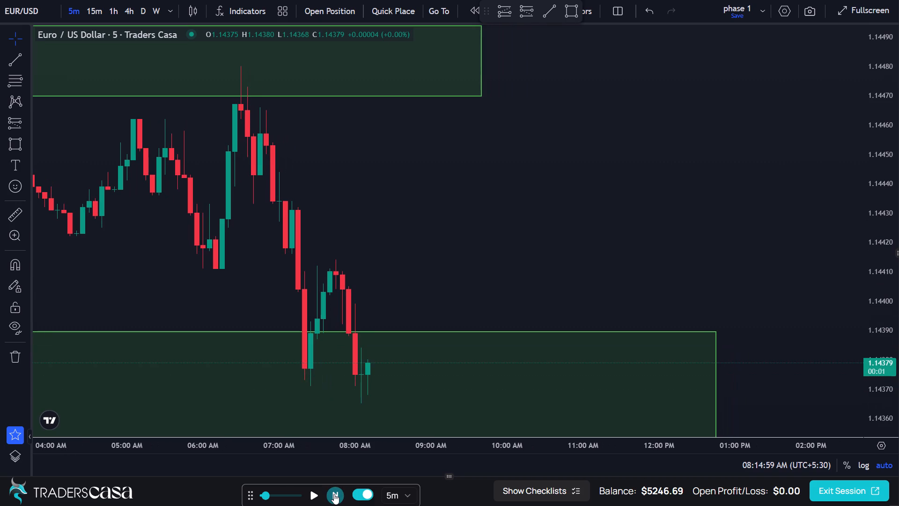
click(334, 494)
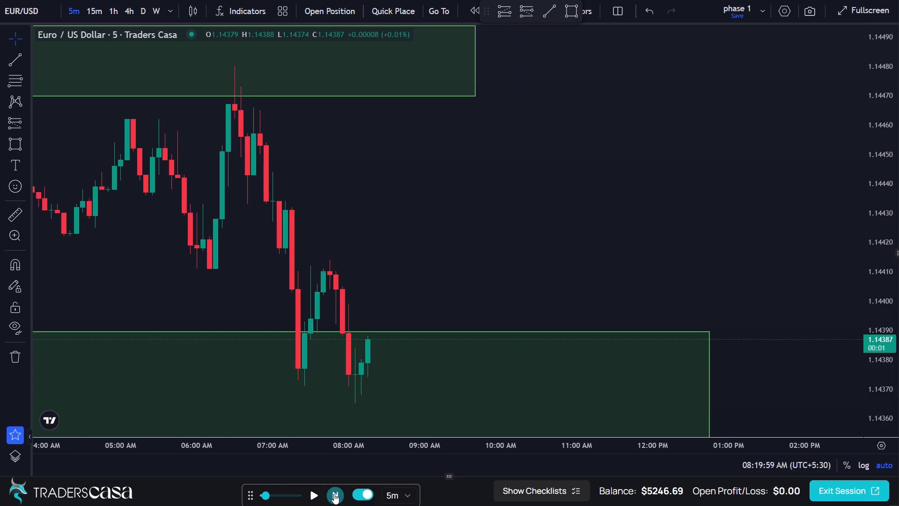
Advance the 5-minute replay by 36 candles to 11:19:59 AM.
click(334, 494)
triple_click(334, 494)
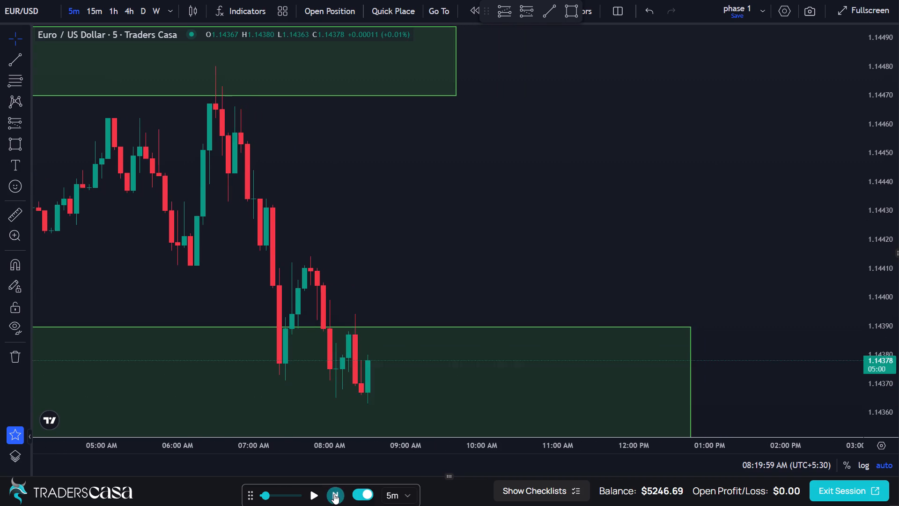
double_click(334, 494)
triple_click(334, 494)
triple_click(334, 494)
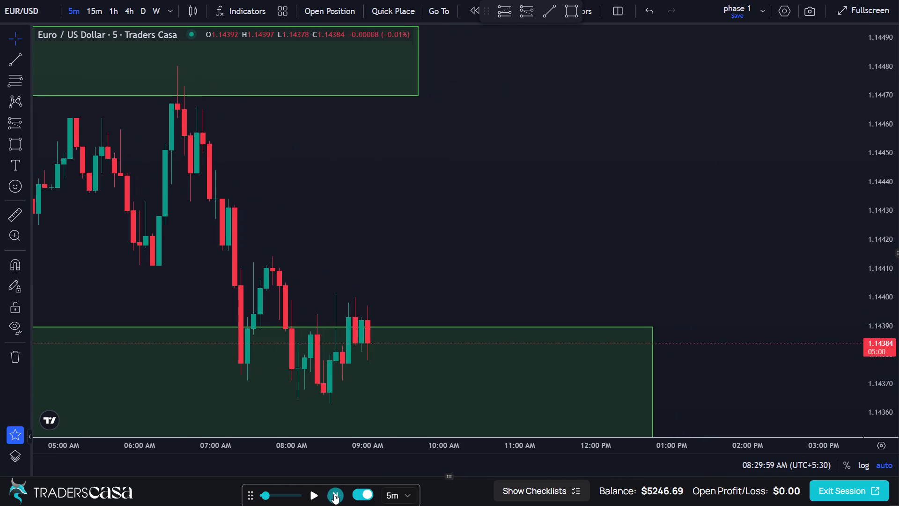
click(334, 494)
click(334, 494)
triple_click(334, 494)
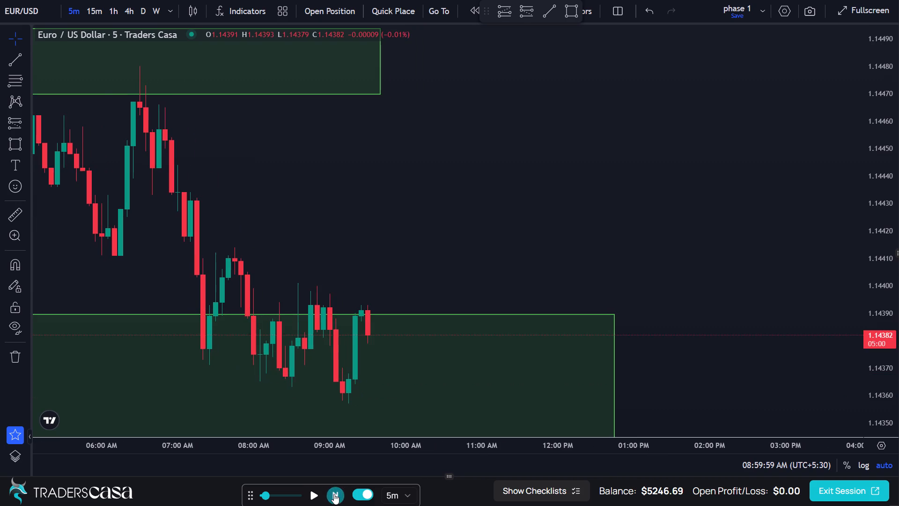
triple_click(334, 494)
triple_click(334, 494)
triple_click(334, 494)
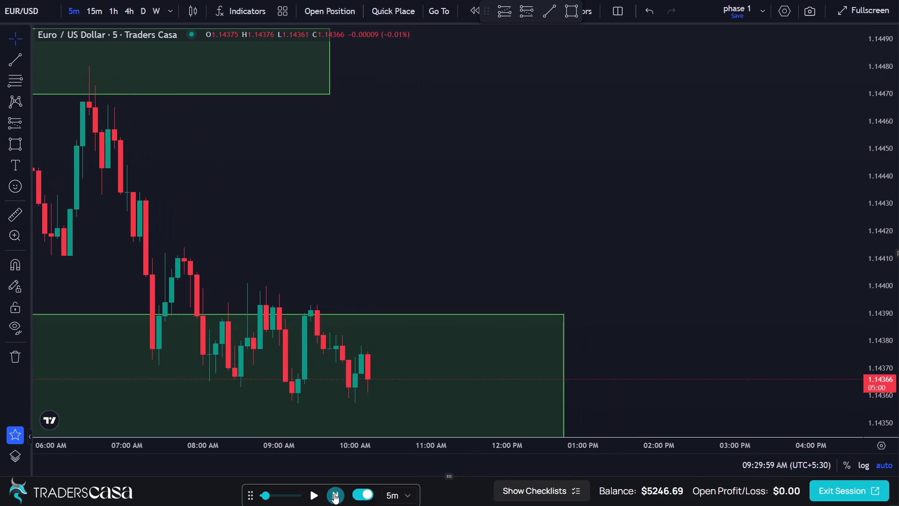
triple_click(334, 494)
triple_click(334, 494)
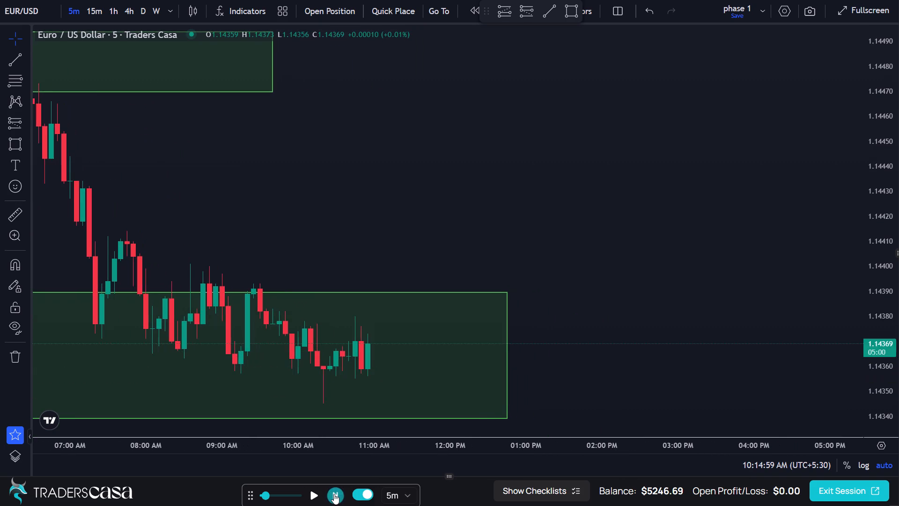
triple_click(334, 494)
click(334, 494)
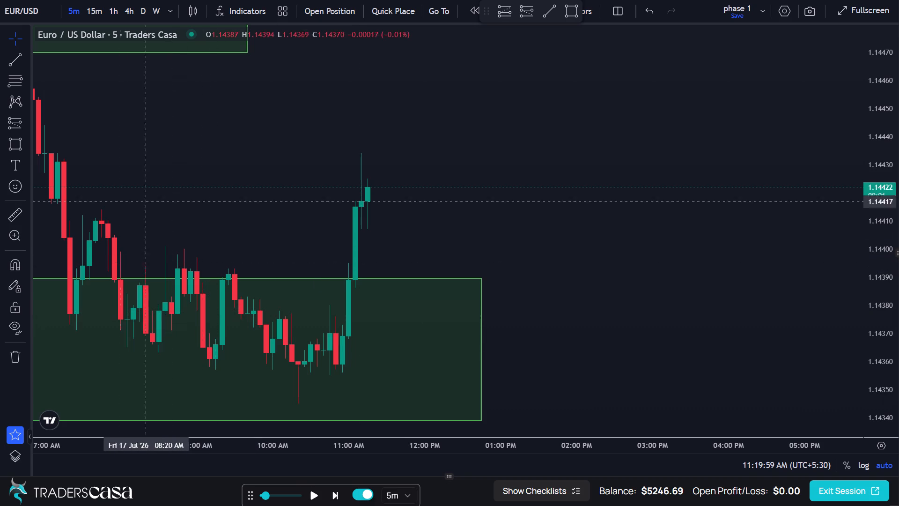
Draw a near-horizontal trend line at about 1.14382 from the 09:50 AM candle to the 11:05 AM candle.
click(16, 62)
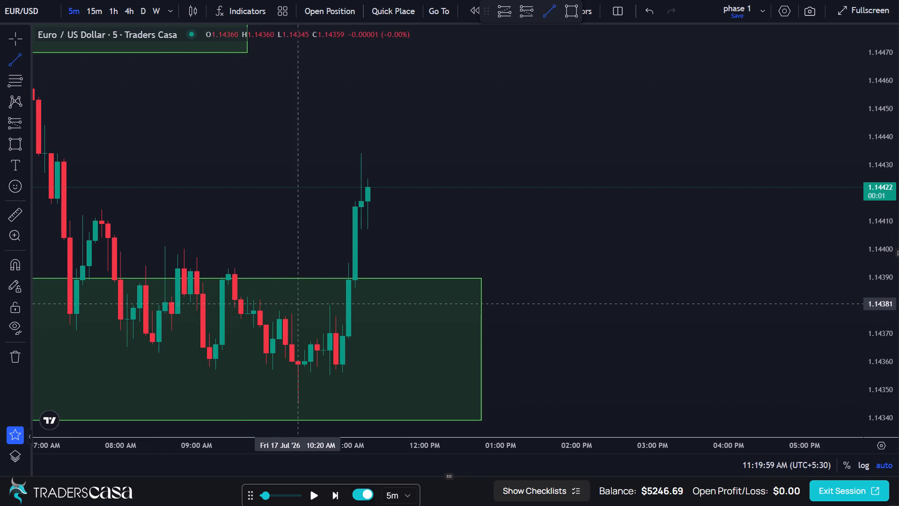
click(259, 298)
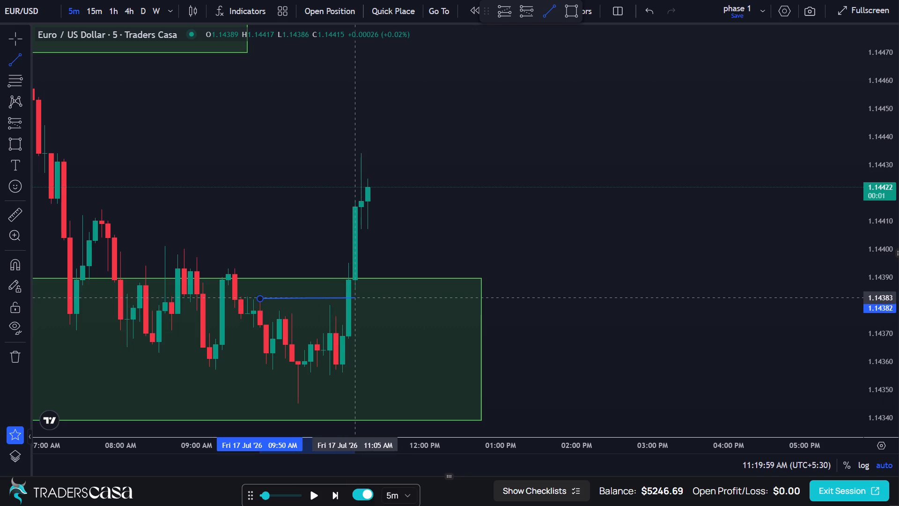
click(352, 298)
click(387, 297)
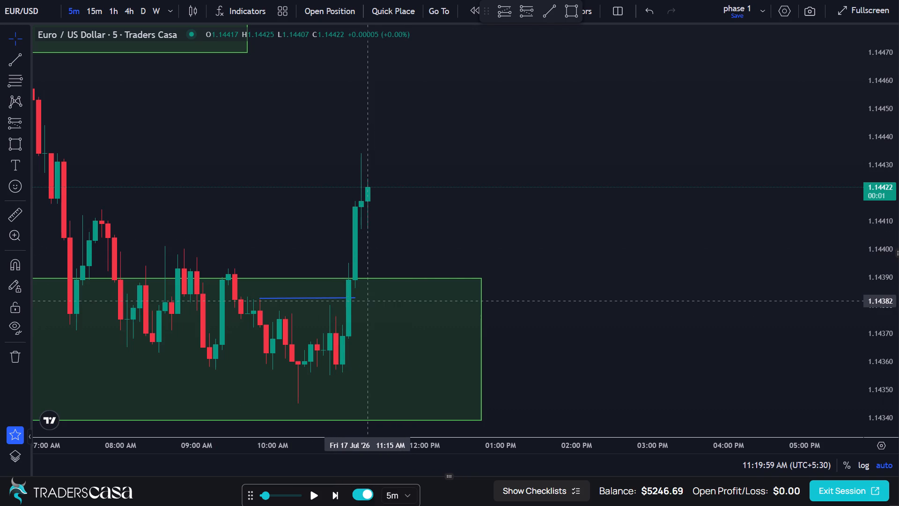
Draw a rectangle zone from the 10:50 AM candle to about 01:55 PM between about 1.14377 and 1.14357.
scroll(364, 301, up, 1)
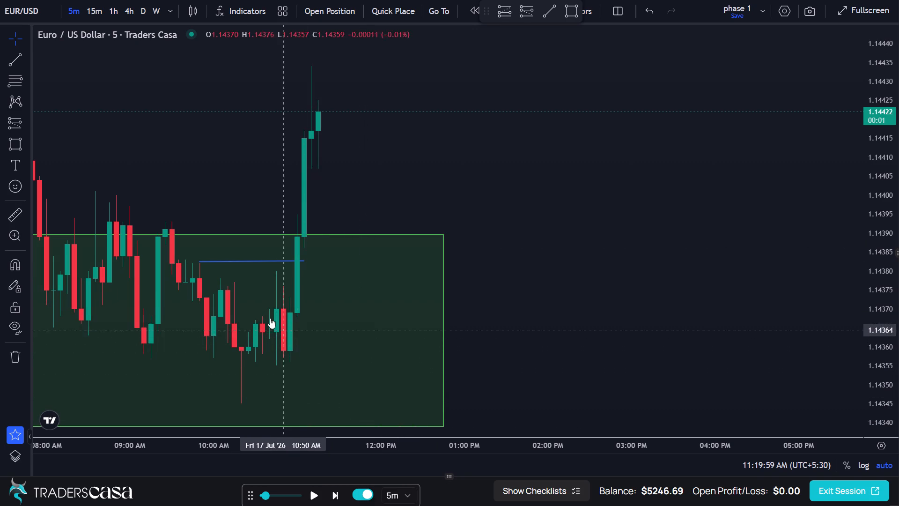
click(19, 146)
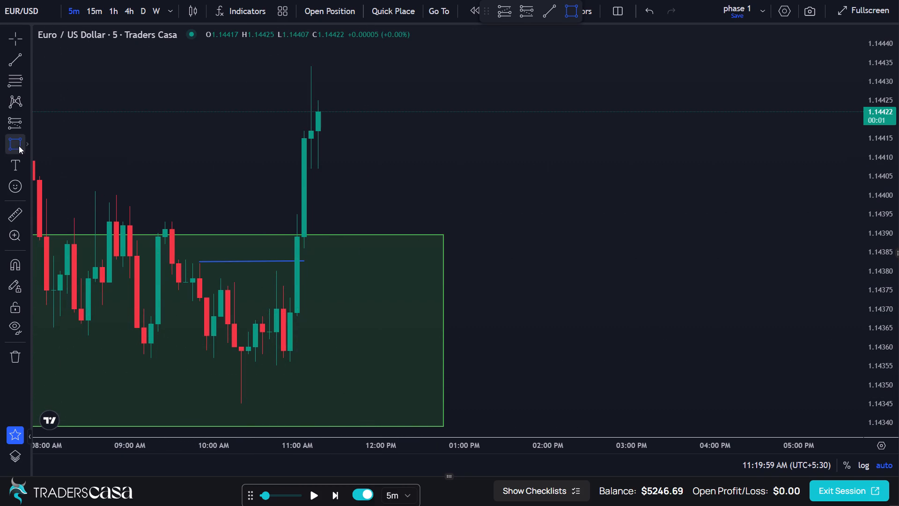
click(284, 284)
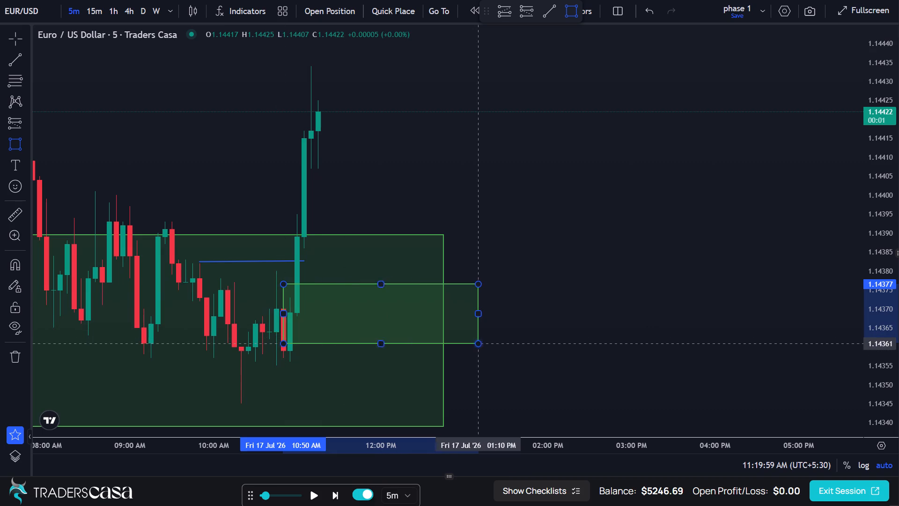
click(543, 356)
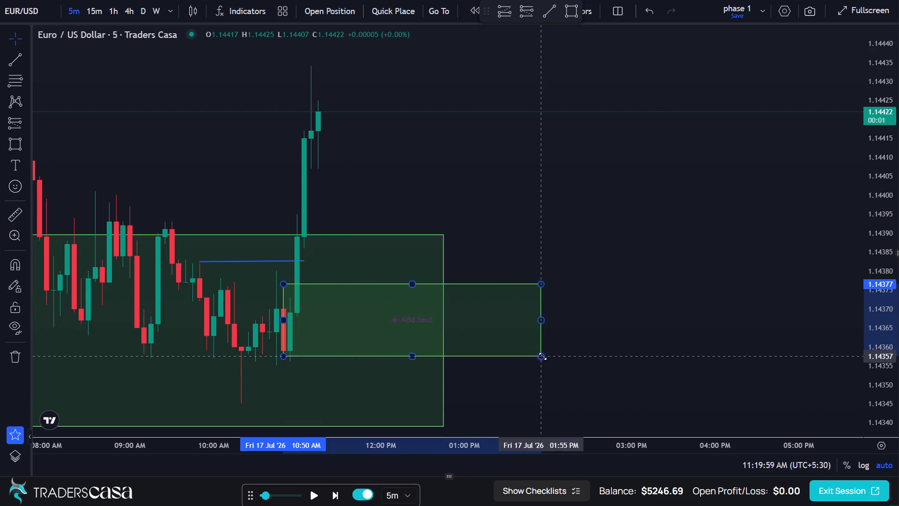
click(511, 241)
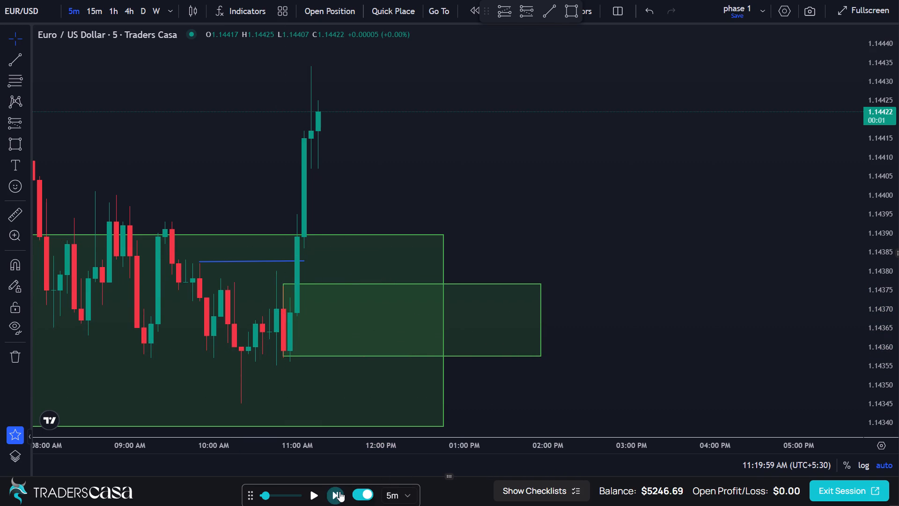
Advance the 5-minute replay by 20 candles to 12:59:59 PM.
triple_click(339, 491)
click(339, 491)
triple_click(339, 491)
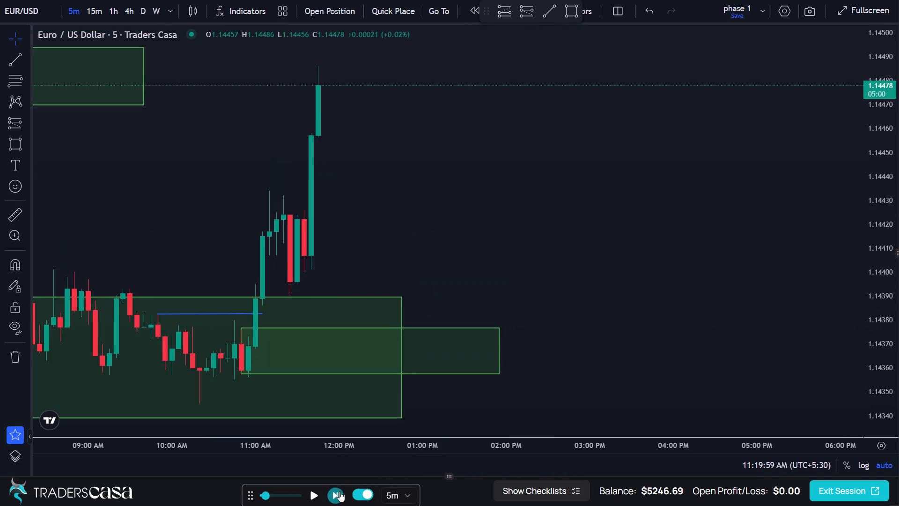
triple_click(339, 491)
triple_click(339, 491)
triple_click(339, 491)
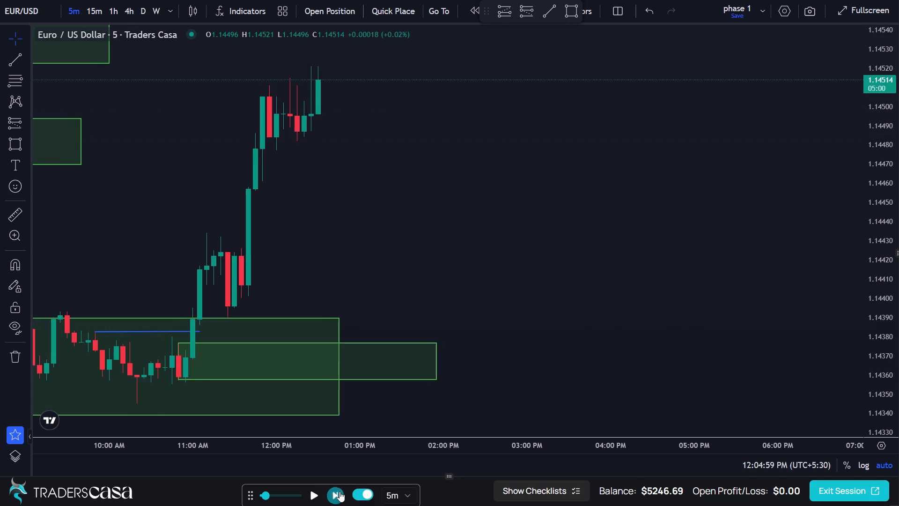
triple_click(339, 491)
click(339, 491)
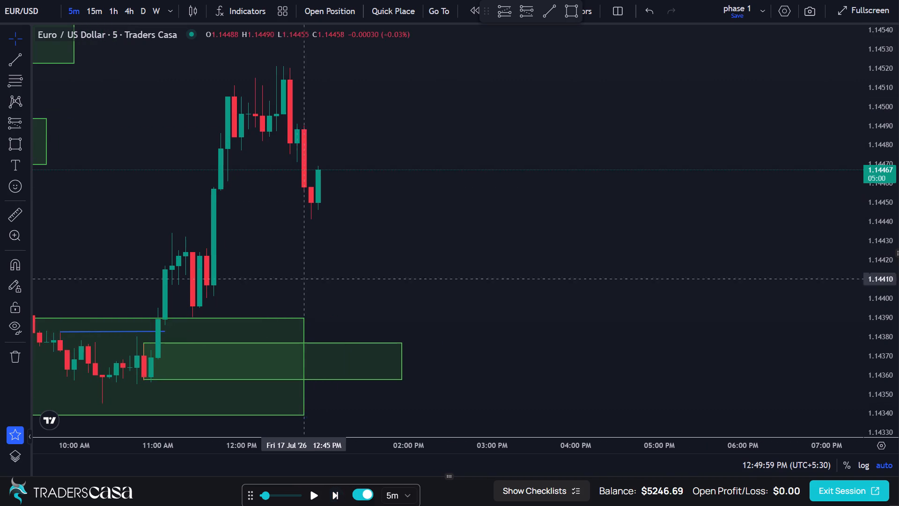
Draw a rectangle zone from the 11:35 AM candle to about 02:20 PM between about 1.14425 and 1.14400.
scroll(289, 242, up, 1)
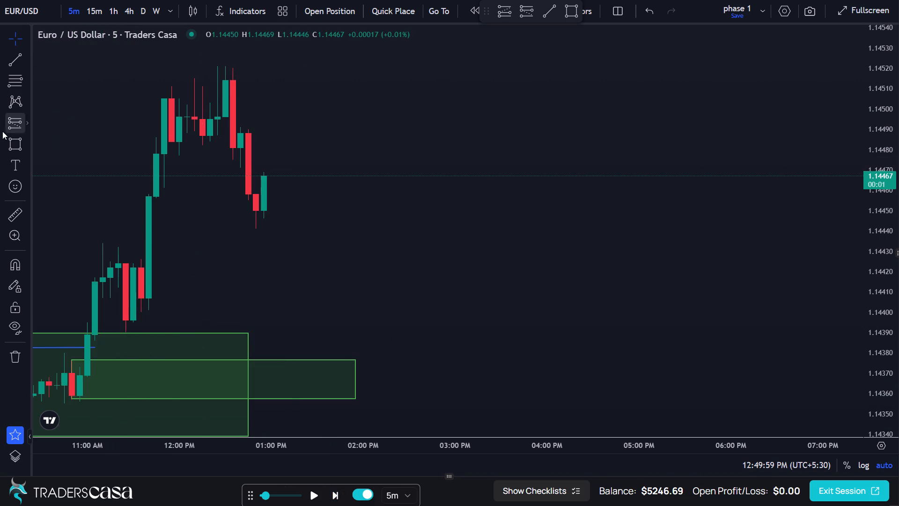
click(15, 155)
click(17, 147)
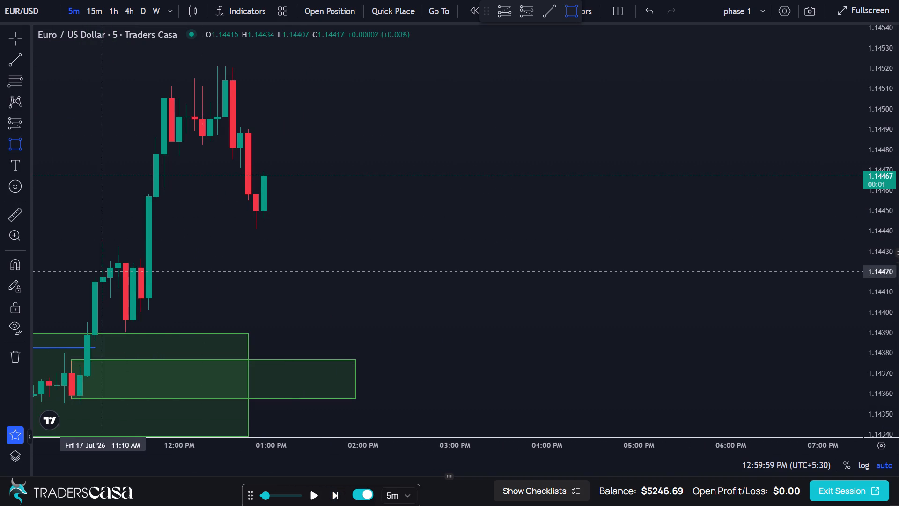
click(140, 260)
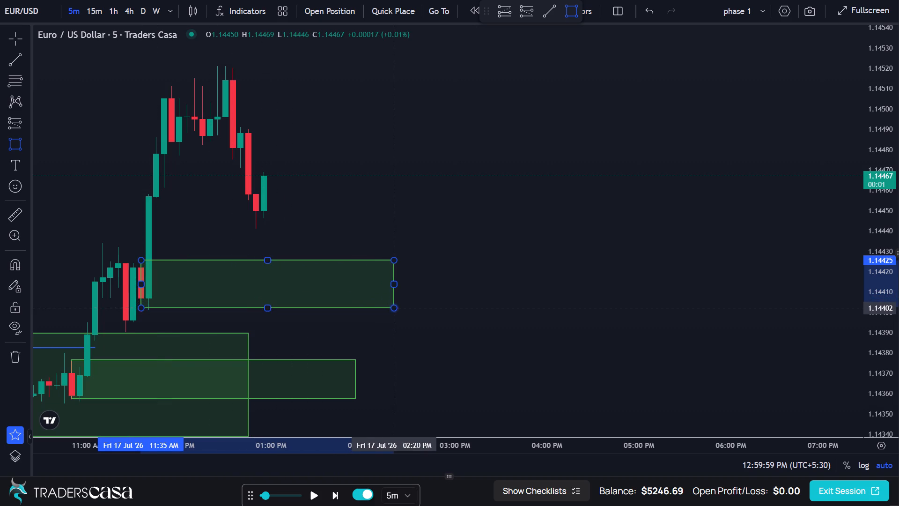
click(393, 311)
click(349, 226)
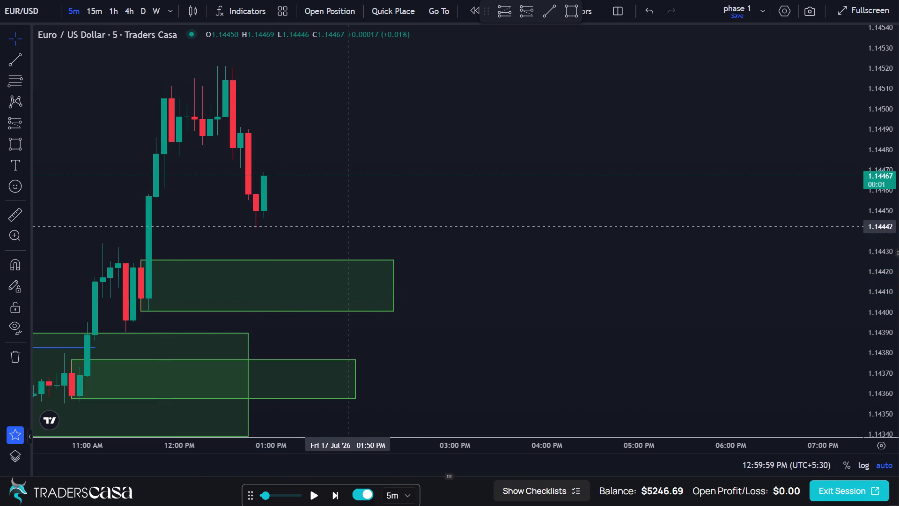
Advance the 5-minute replay by ten candles to 01:49:59 PM.
click(336, 494)
click(335, 491)
click(335, 491)
triple_click(335, 491)
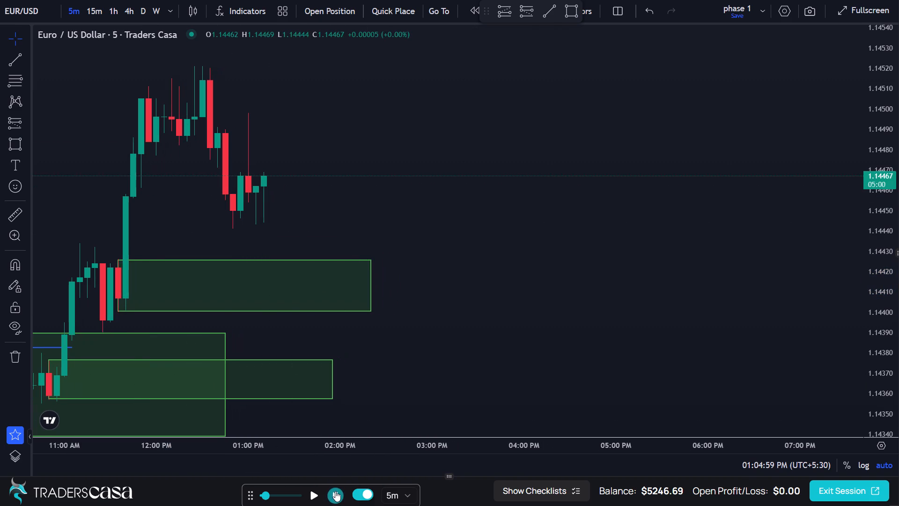
click(335, 491)
triple_click(335, 491)
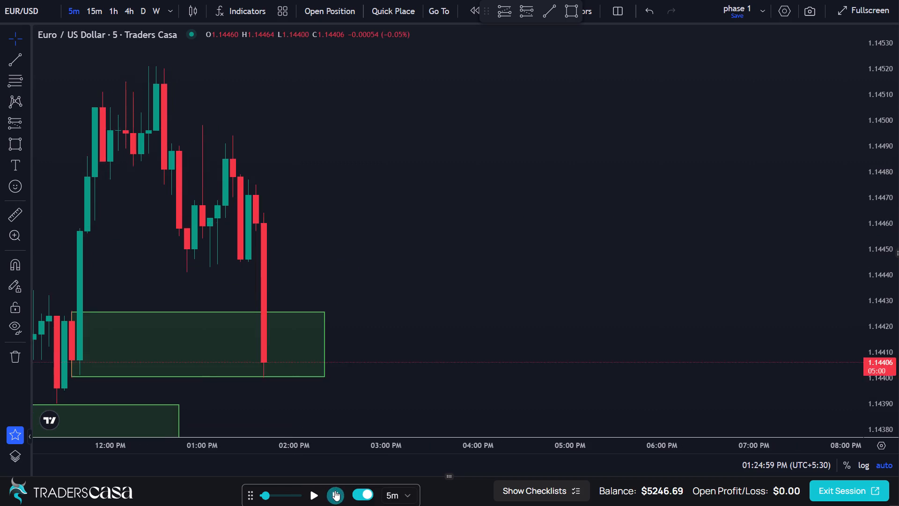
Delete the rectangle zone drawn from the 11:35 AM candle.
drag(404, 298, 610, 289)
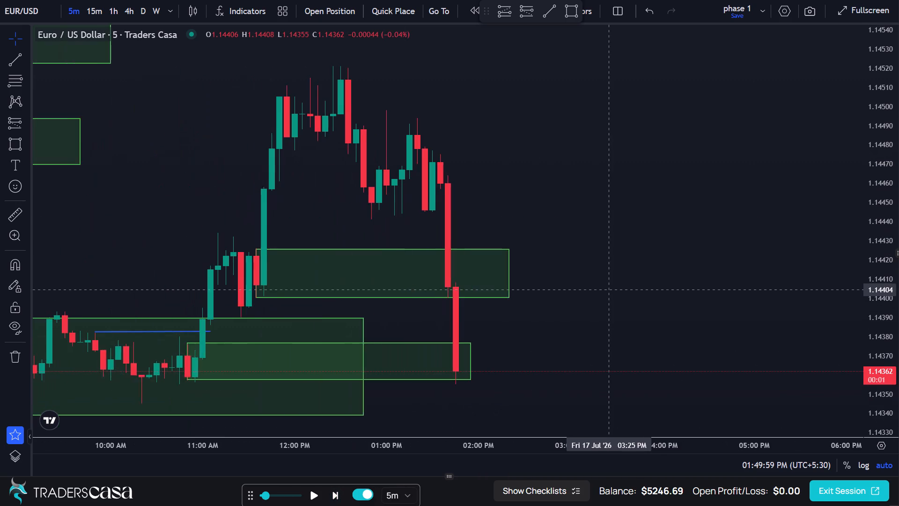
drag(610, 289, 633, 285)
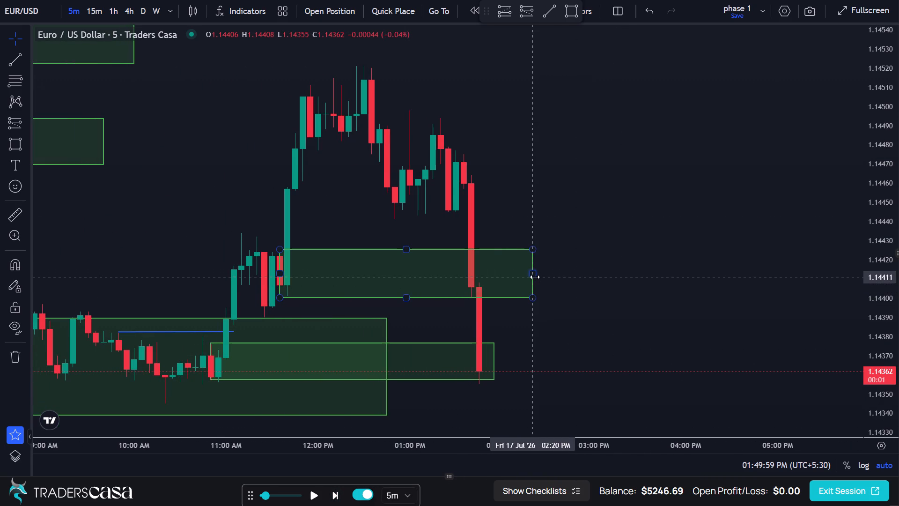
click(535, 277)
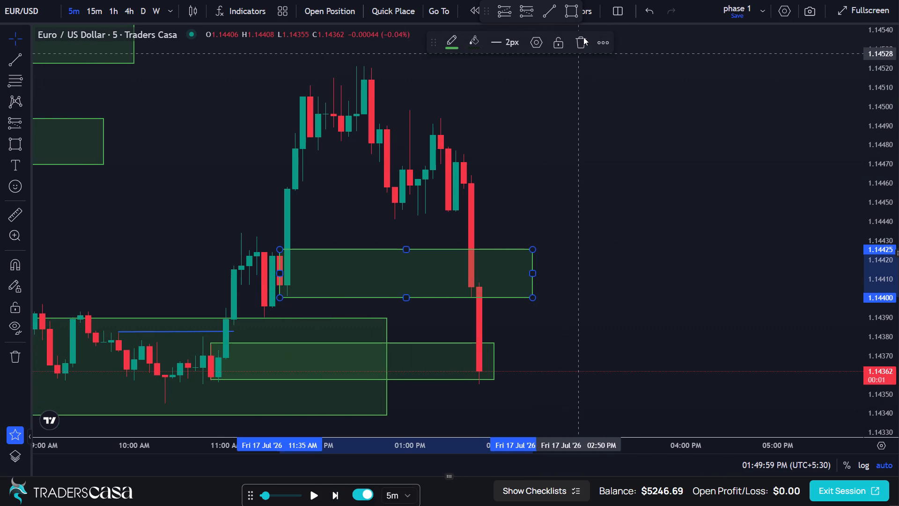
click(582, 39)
Examine the latest price move against the remaining zones and the earlier 16 to 17 July price action.
scroll(523, 316, down, 2)
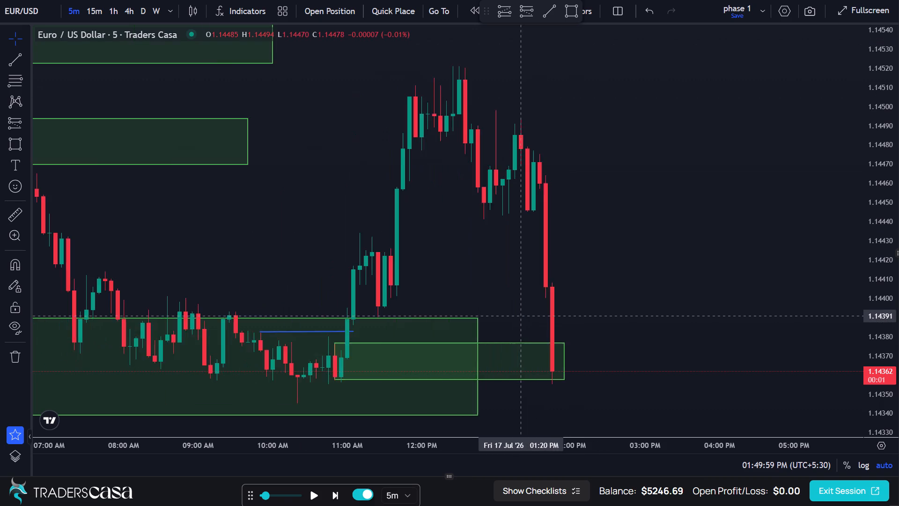
scroll(523, 316, down, 6)
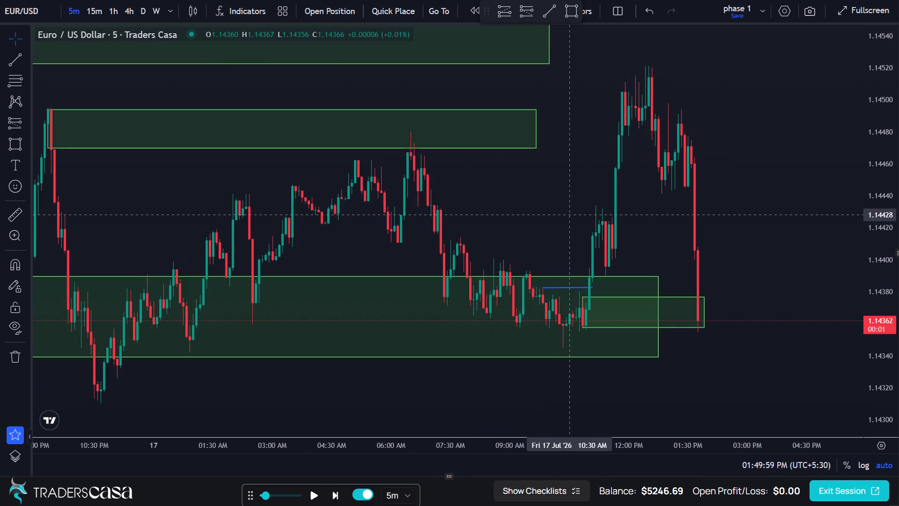
scroll(613, 149, up, 4)
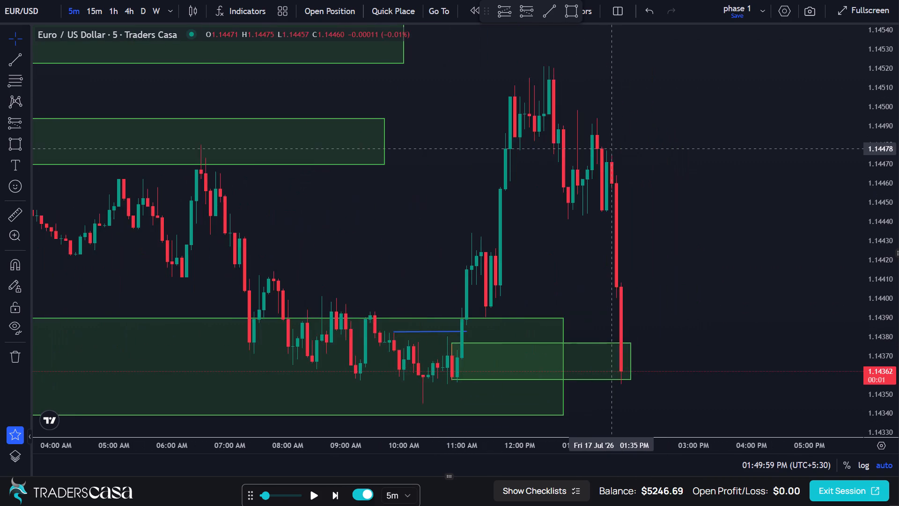
scroll(613, 149, up, 1)
scroll(613, 149, down, 1)
scroll(613, 149, up, 4)
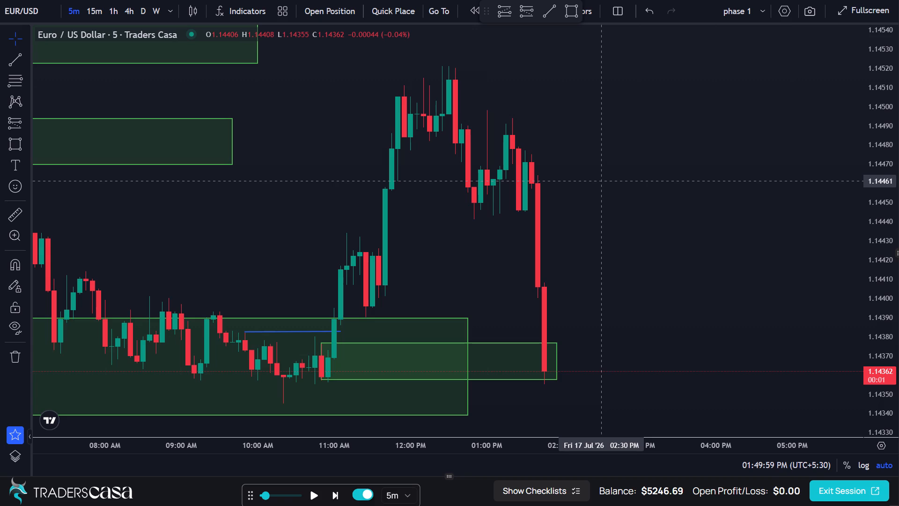
scroll(623, 213, down, 3)
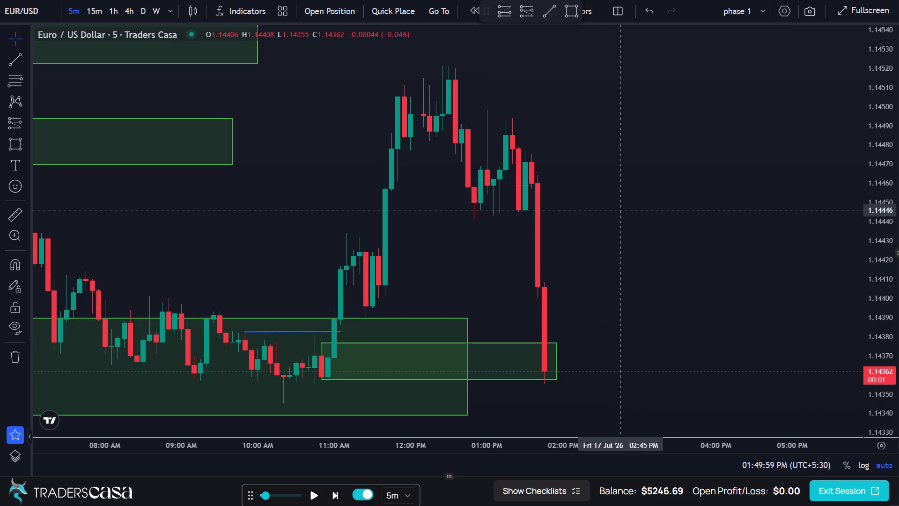
scroll(623, 216, down, 2)
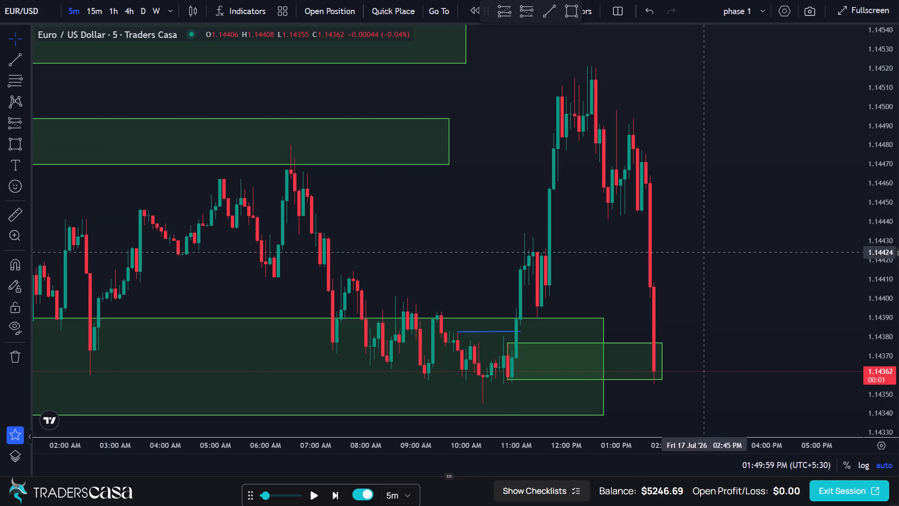
drag(713, 248, 460, 286)
scroll(455, 287, up, 3)
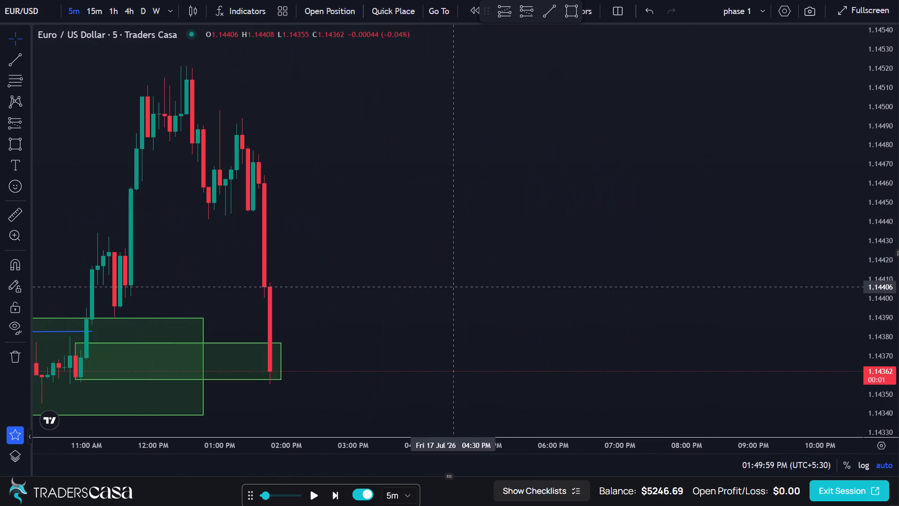
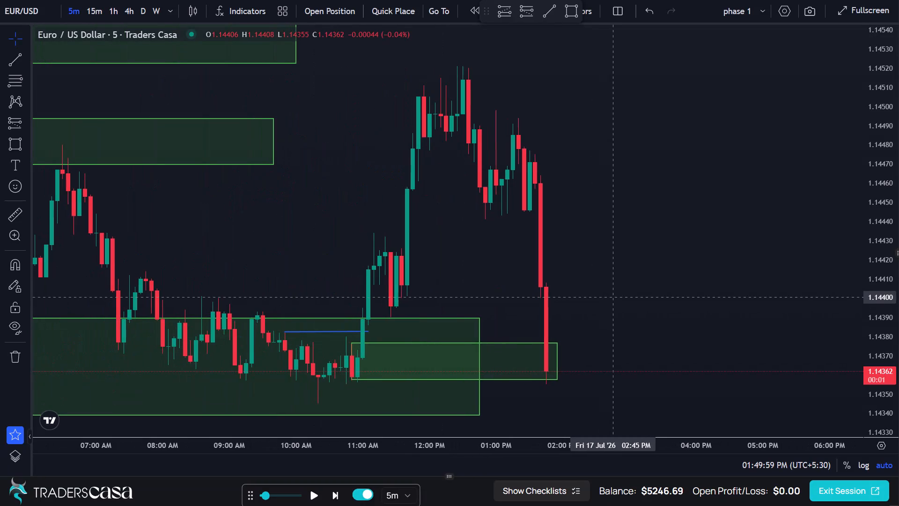
Examine the latest fall into the small zone against the larger zones and earlier 16 to 17 July price action.
scroll(614, 297, down, 2)
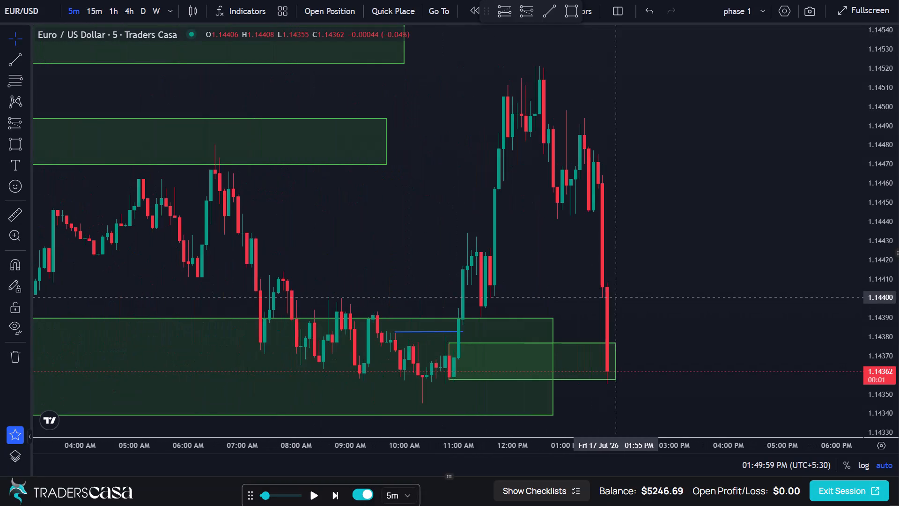
drag(669, 281, 626, 290)
scroll(626, 290, up, 4)
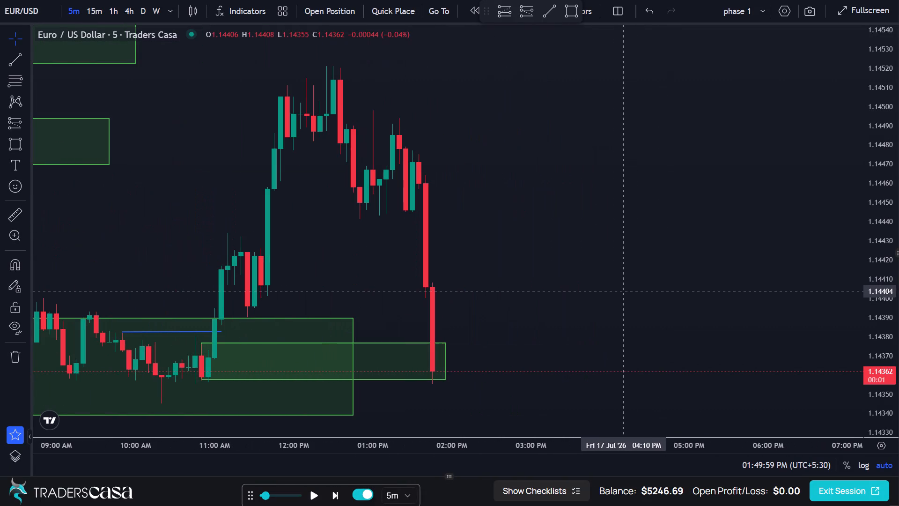
scroll(626, 290, down, 9)
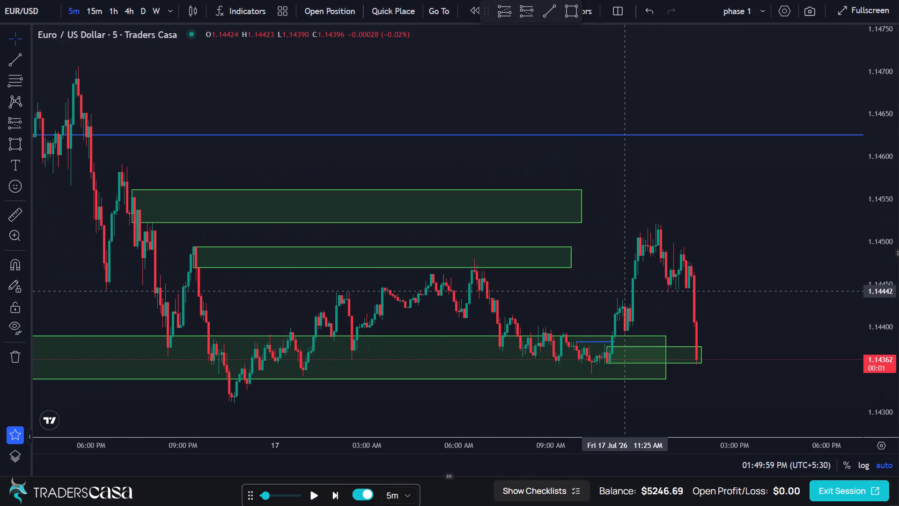
scroll(626, 290, up, 11)
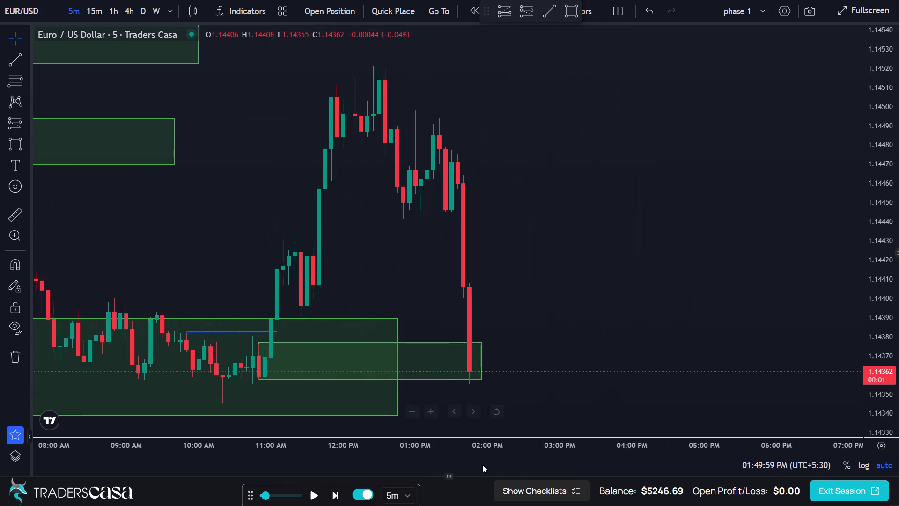
Advance the 5-minute replay by 25 candles to 03:54:59 PM.
click(338, 497)
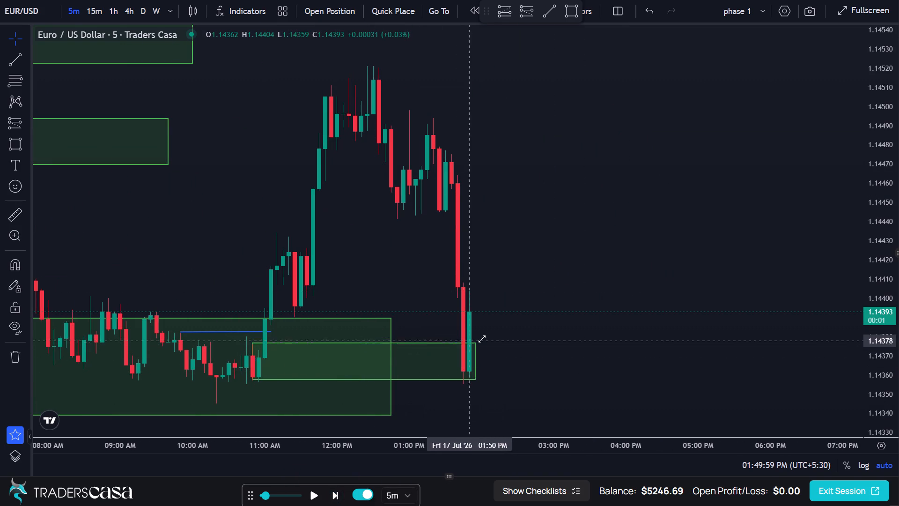
scroll(495, 336, up, 3)
drag(446, 350, 556, 344)
scroll(556, 344, down, 4)
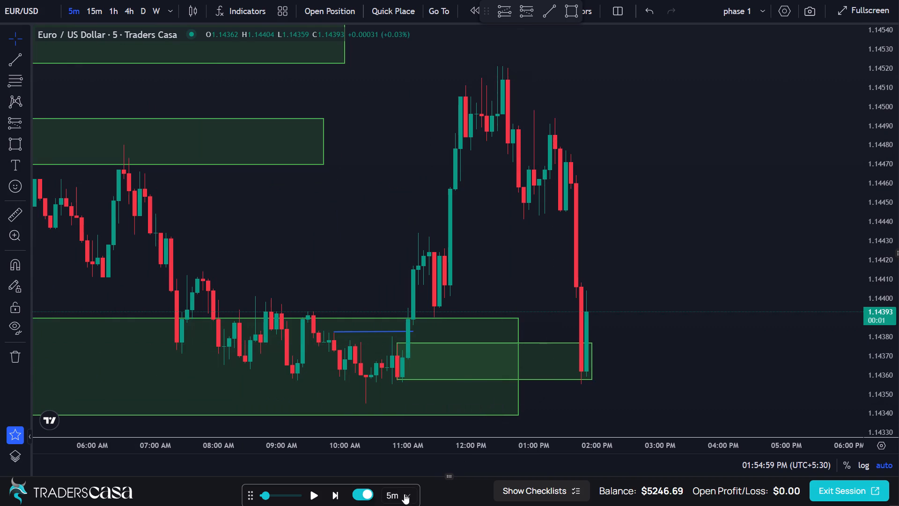
click(333, 495)
click(333, 495)
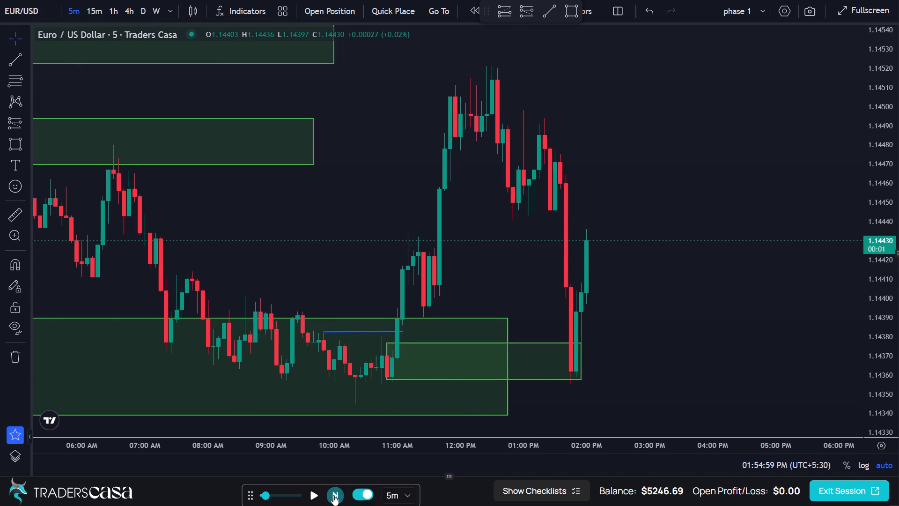
click(333, 495)
triple_click(333, 495)
triple_click(333, 495)
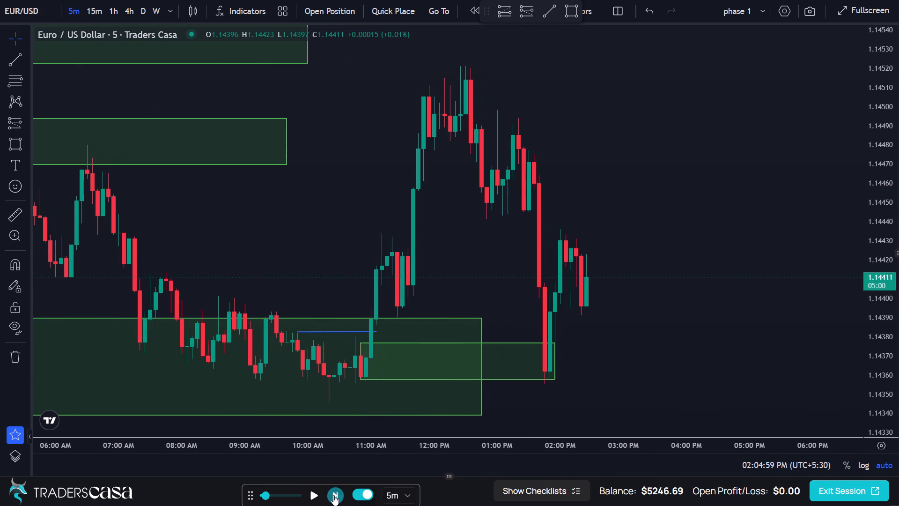
triple_click(333, 495)
triple_click(333, 495)
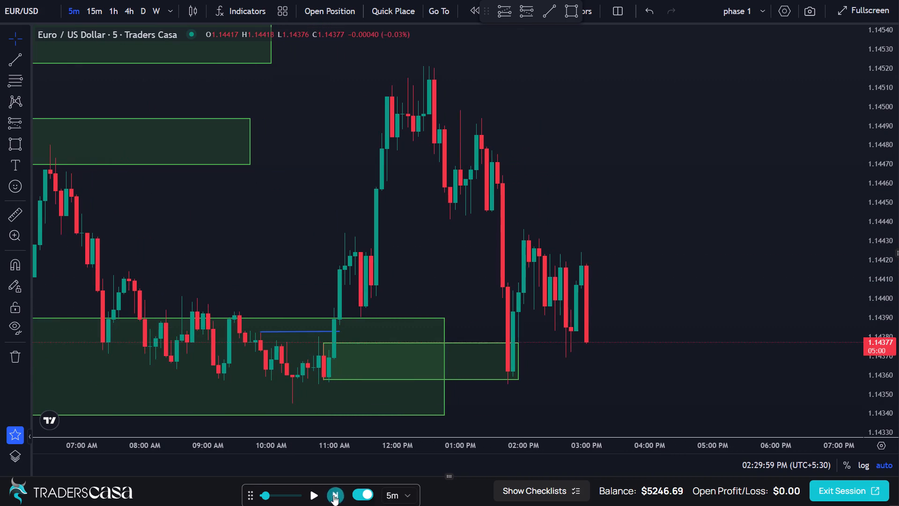
triple_click(333, 495)
triple_click(333, 495)
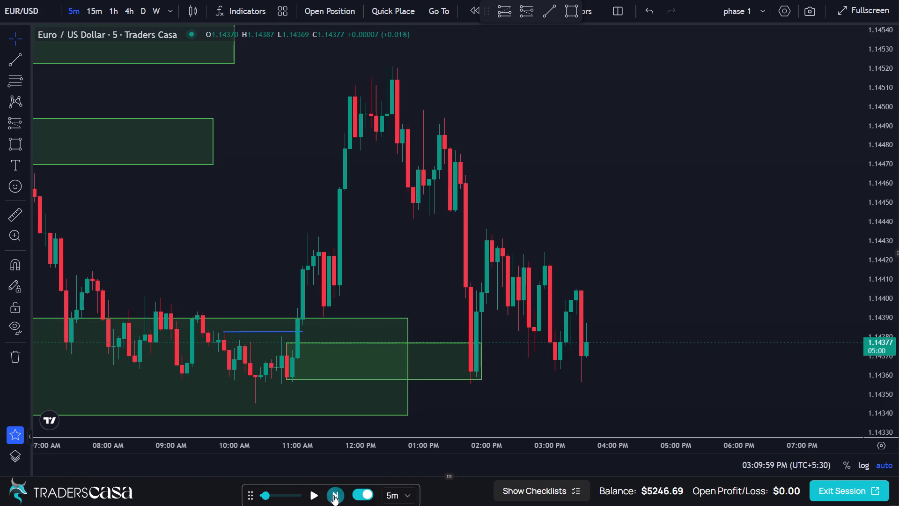
click(333, 495)
click(333, 495)
click(333, 495)
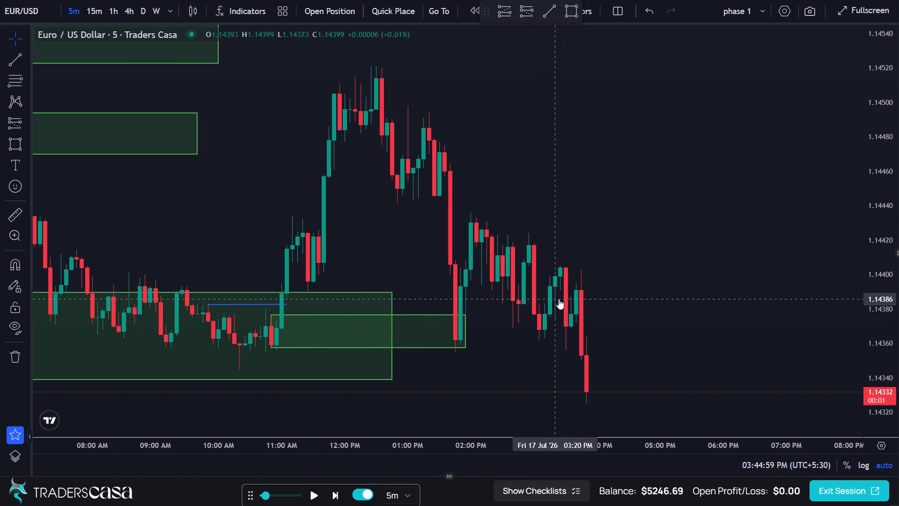
Draw a short position at the 03:45 PM candle with entry at 1.14353 and the stop at 1.14403.
scroll(563, 298, up, 4)
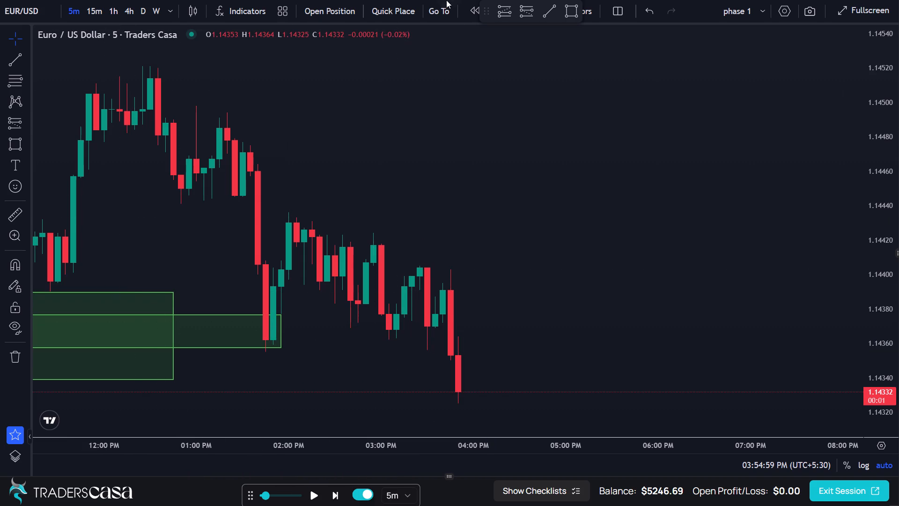
click(522, 10)
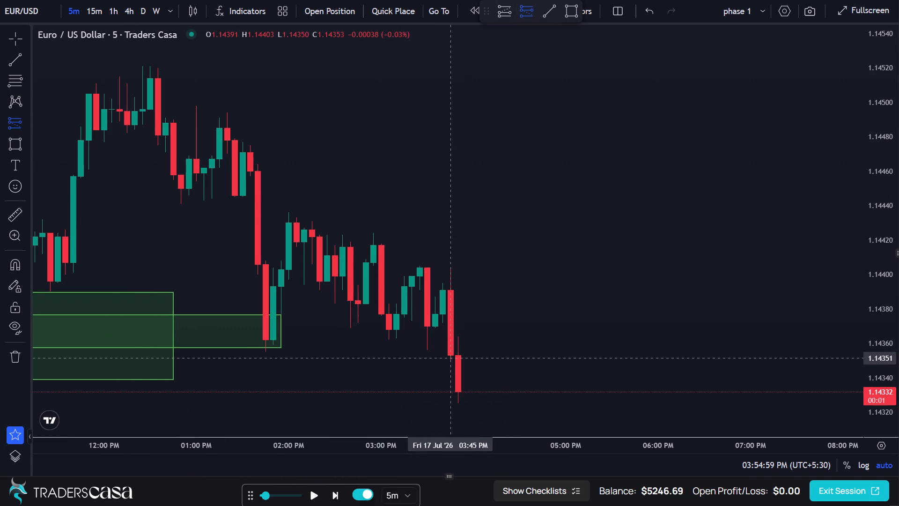
click(454, 356)
drag(454, 289, 454, 285)
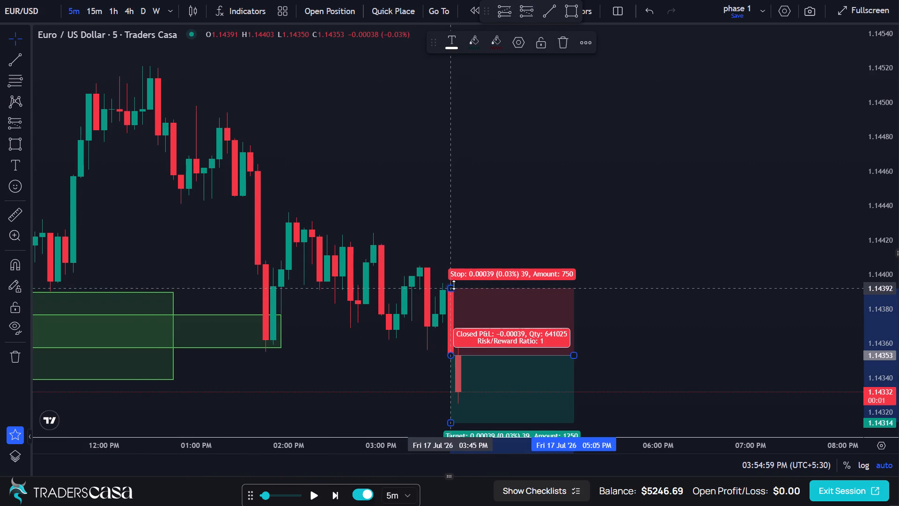
drag(454, 285, 456, 269)
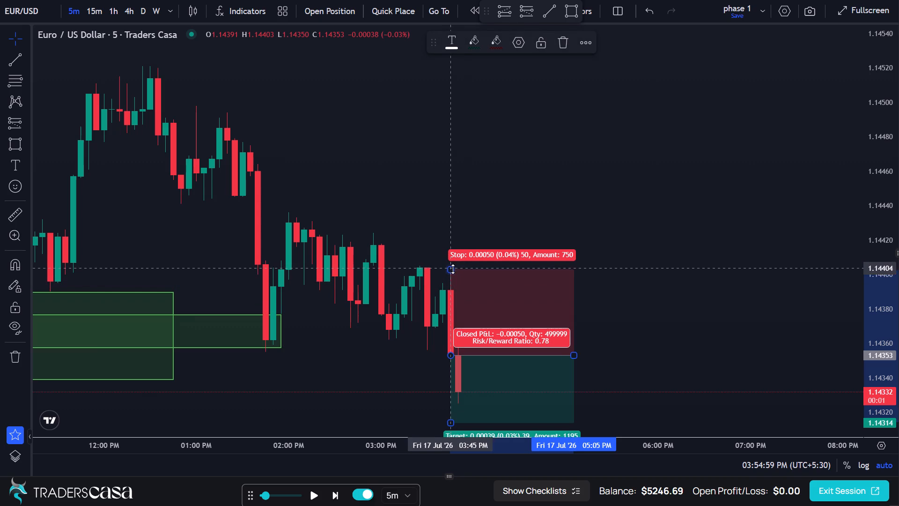
drag(453, 269, 467, 317)
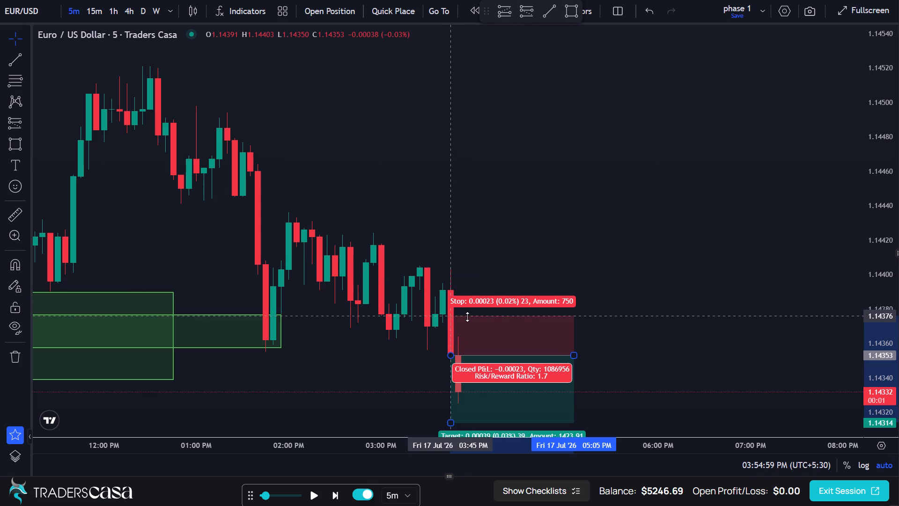
drag(467, 317, 475, 269)
Extend the short position's target down to 1.14262.
drag(577, 308, 590, 248)
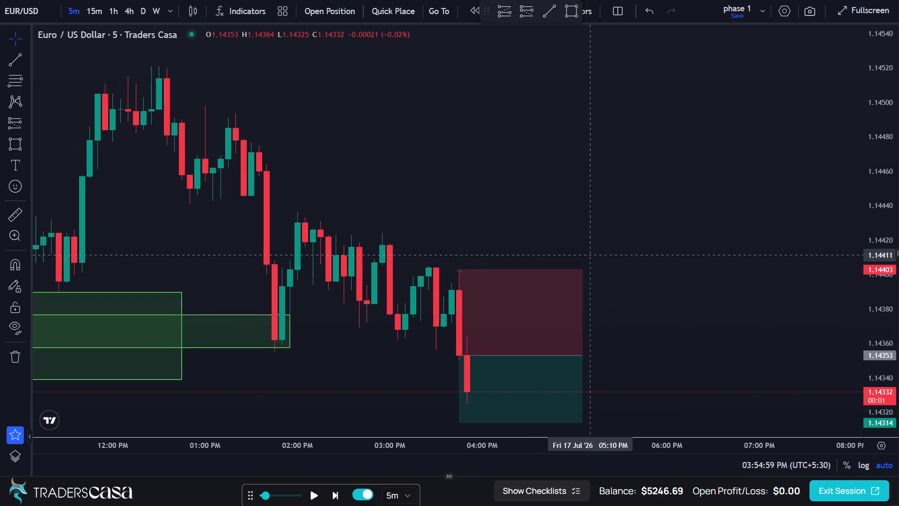
drag(590, 248, 358, 349)
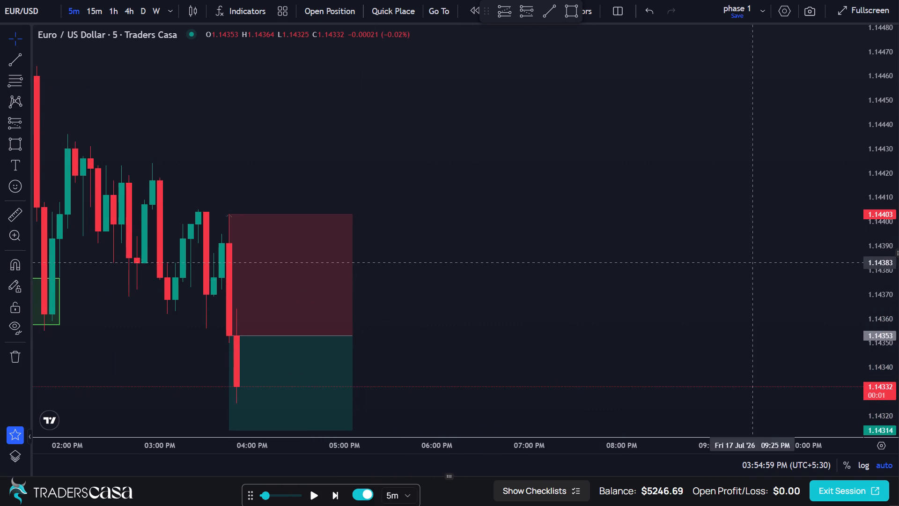
click(880, 257)
click(880, 257)
double_click(879, 248)
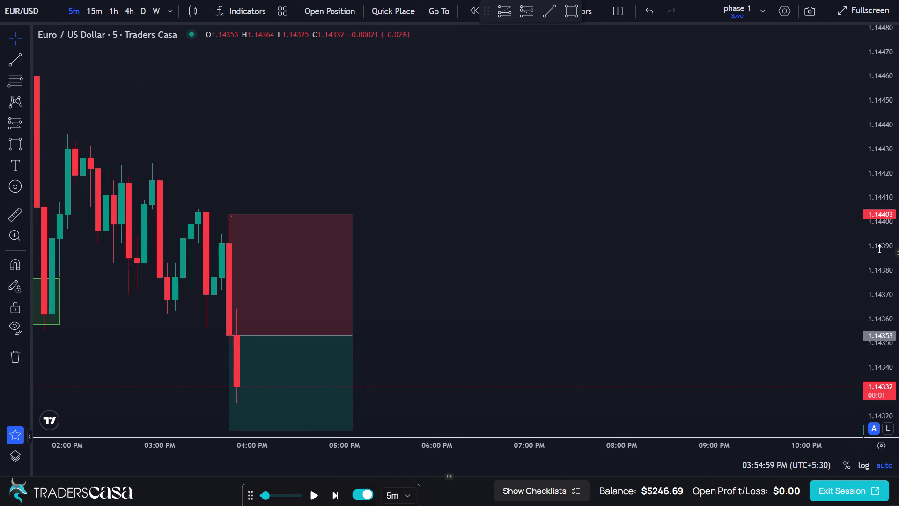
drag(879, 248, 887, 313)
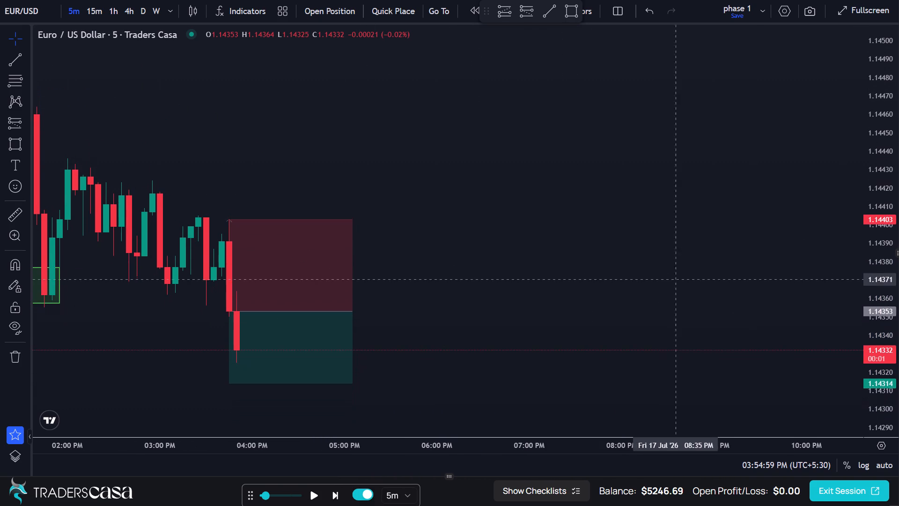
drag(658, 279, 774, 122)
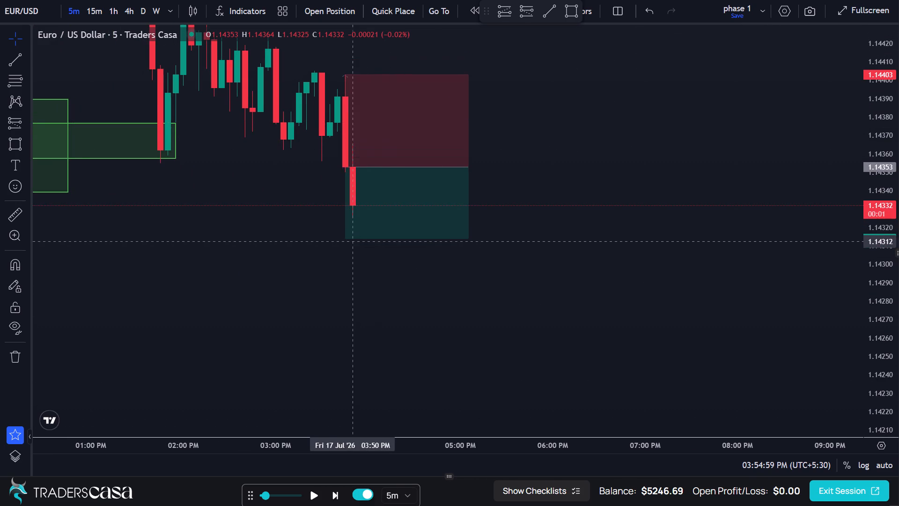
drag(346, 239, 354, 313)
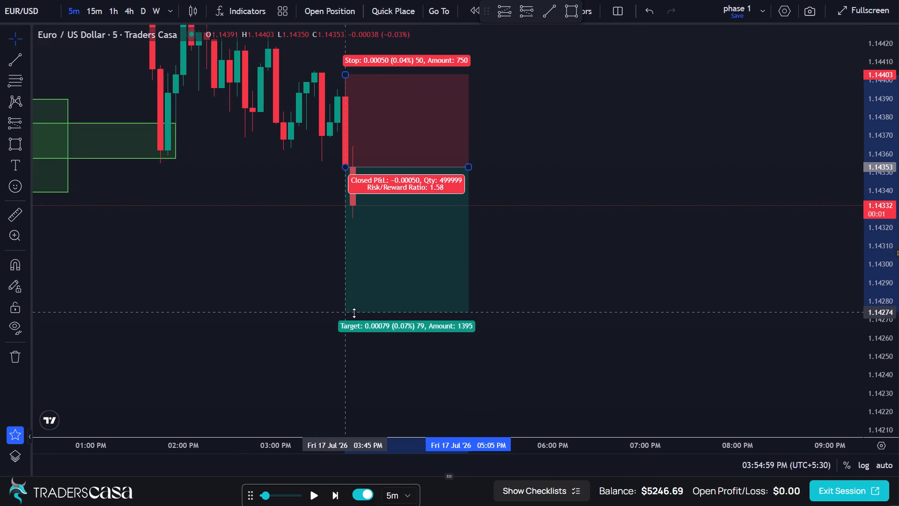
drag(354, 313, 342, 334)
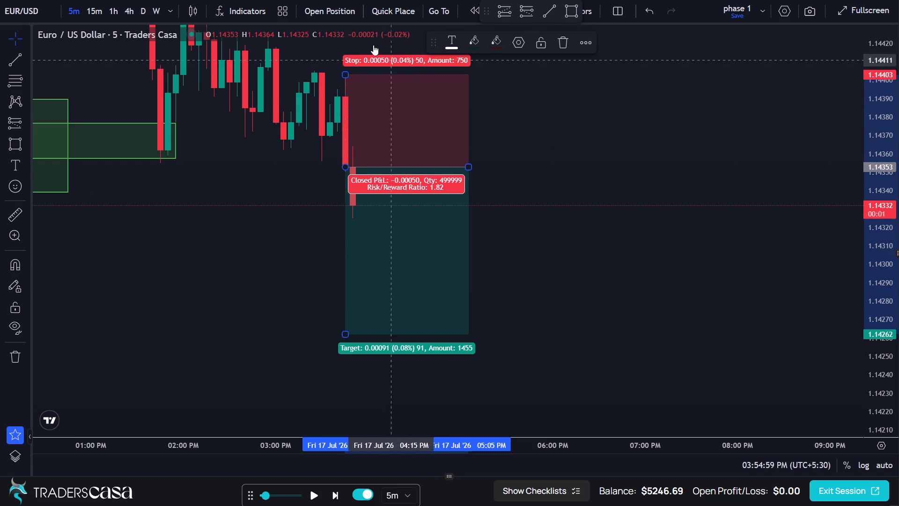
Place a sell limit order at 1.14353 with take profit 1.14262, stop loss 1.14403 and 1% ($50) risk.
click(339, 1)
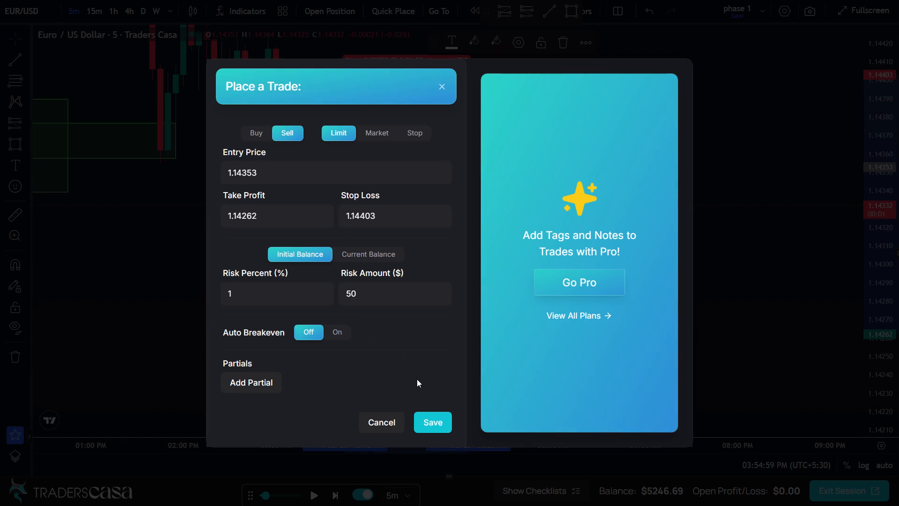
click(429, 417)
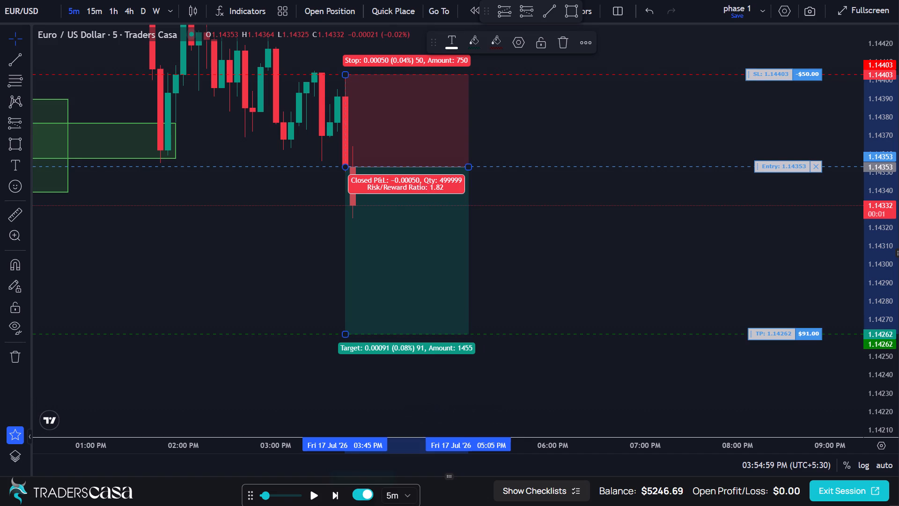
Advance the 5-minute replay by nine candles to 04:39:59 PM.
click(332, 493)
click(332, 493)
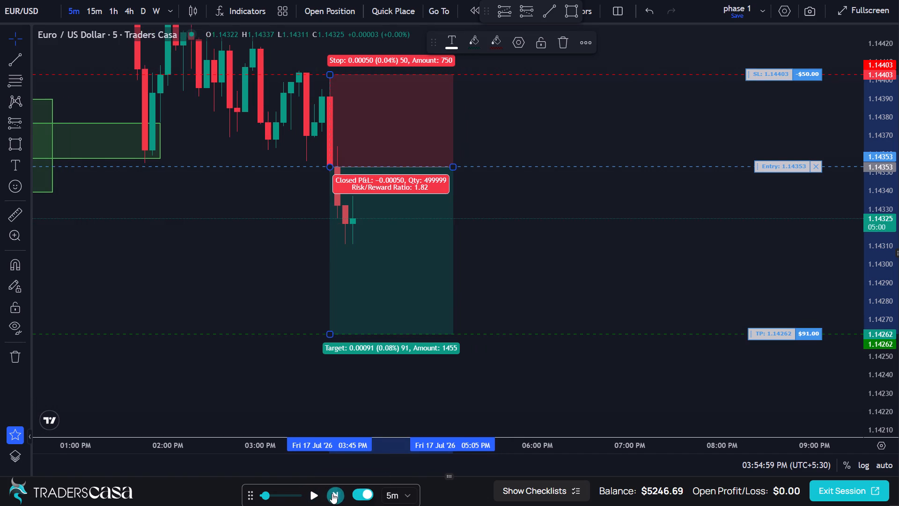
click(332, 493)
triple_click(332, 493)
triple_click(332, 493)
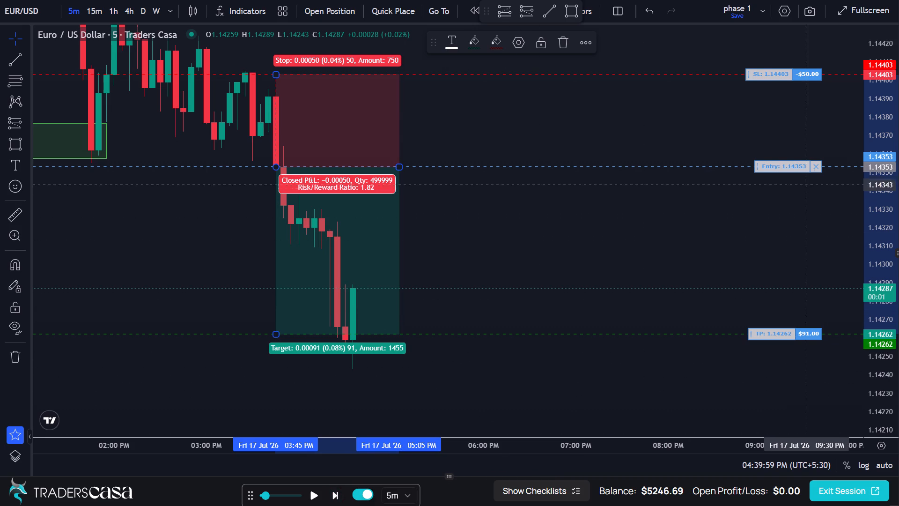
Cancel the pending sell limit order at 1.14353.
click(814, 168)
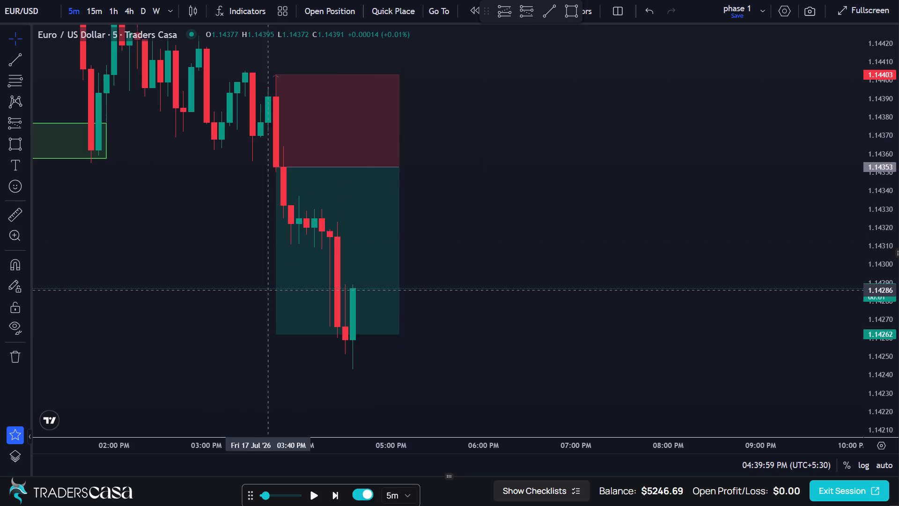
Extend the drawn short position's target to about 1.14253, for a risk/reward ratio of about 2.
drag(277, 334, 280, 352)
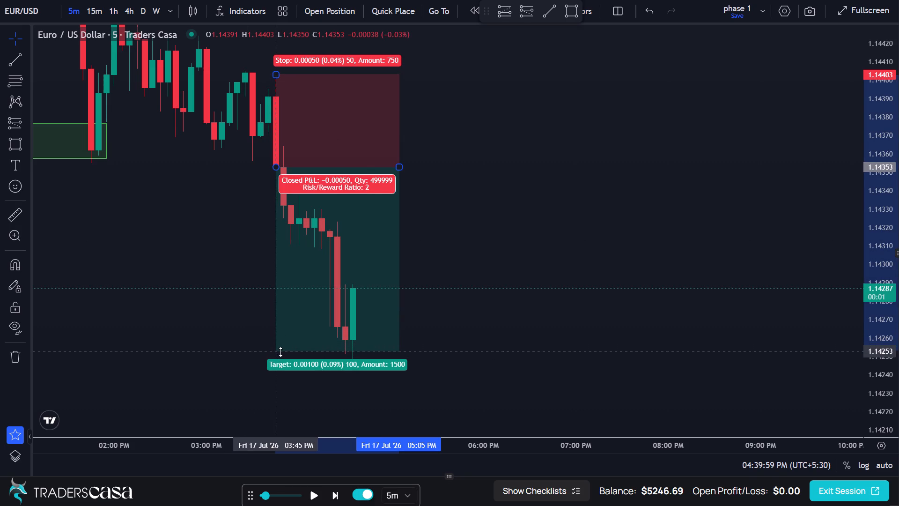
drag(280, 352, 280, 347)
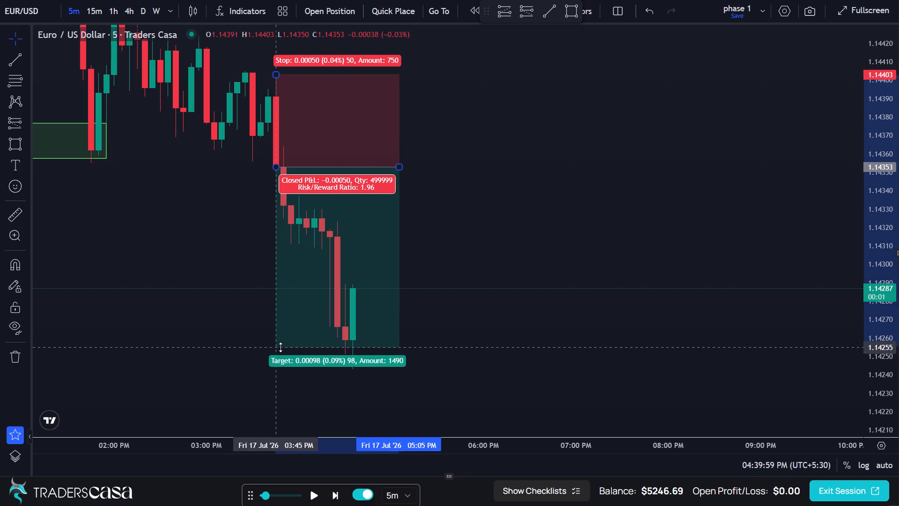
drag(280, 347, 281, 351)
click(433, 252)
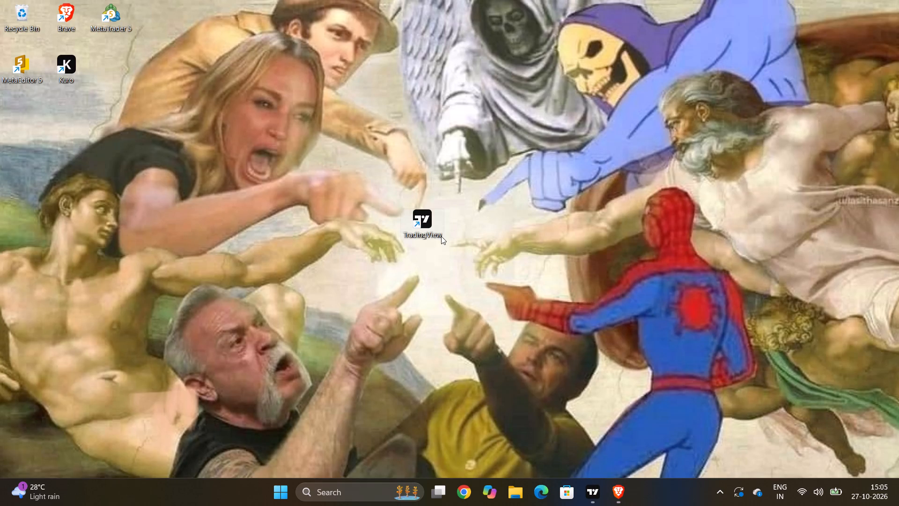
Switch to TradingView and clear the Paper Trading prompt and advertising pop-ups off the EURUSD chart.
click(588, 495)
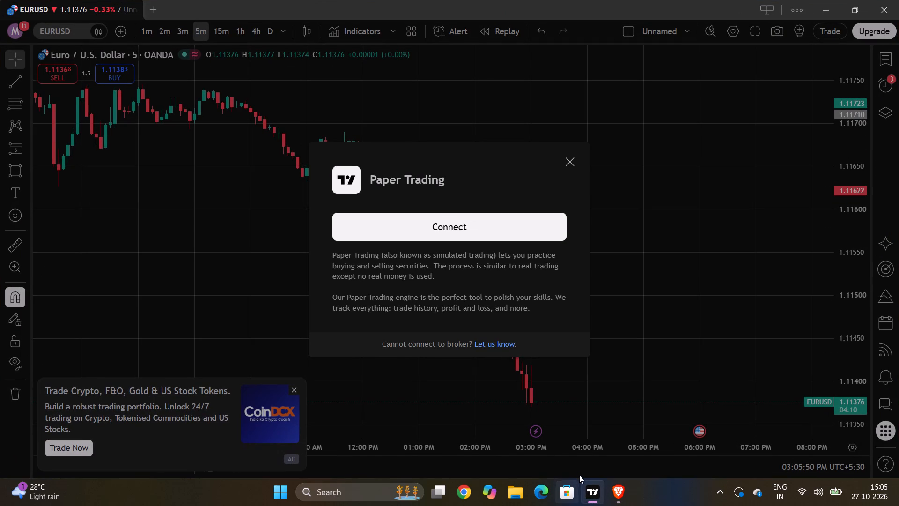
click(522, 216)
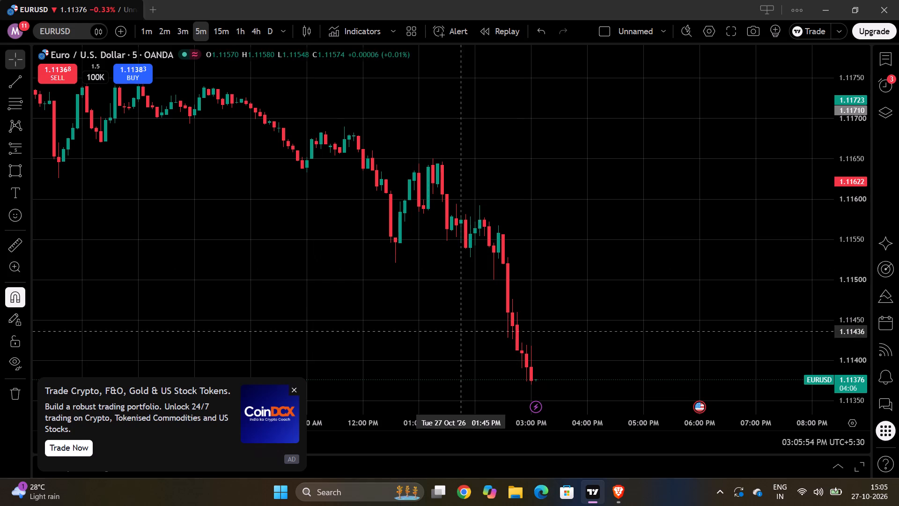
click(295, 390)
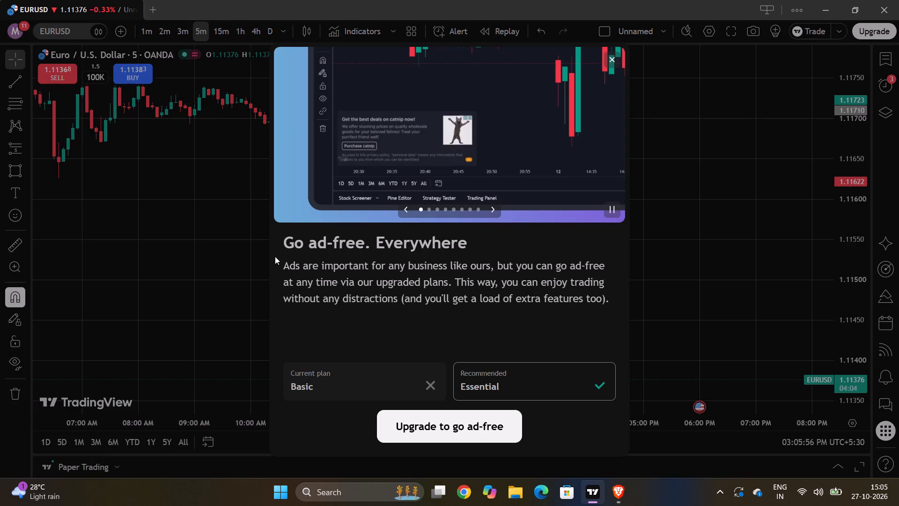
click(610, 57)
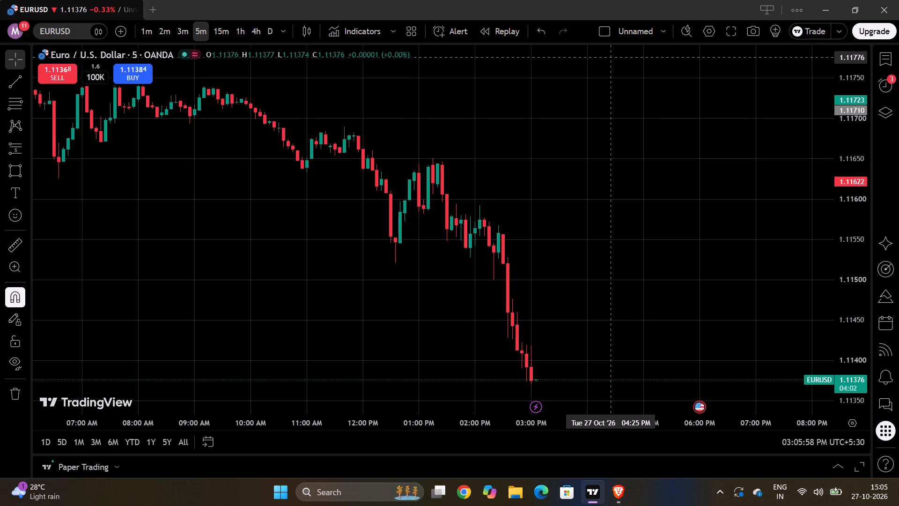
Examine the recent EURUSD decline and the earlier marked zones on the 5-minute and 15-minute charts.
scroll(522, 316, up, 4)
drag(499, 318, 640, 304)
scroll(640, 304, down, 6)
scroll(640, 304, up, 2)
scroll(640, 304, down, 2)
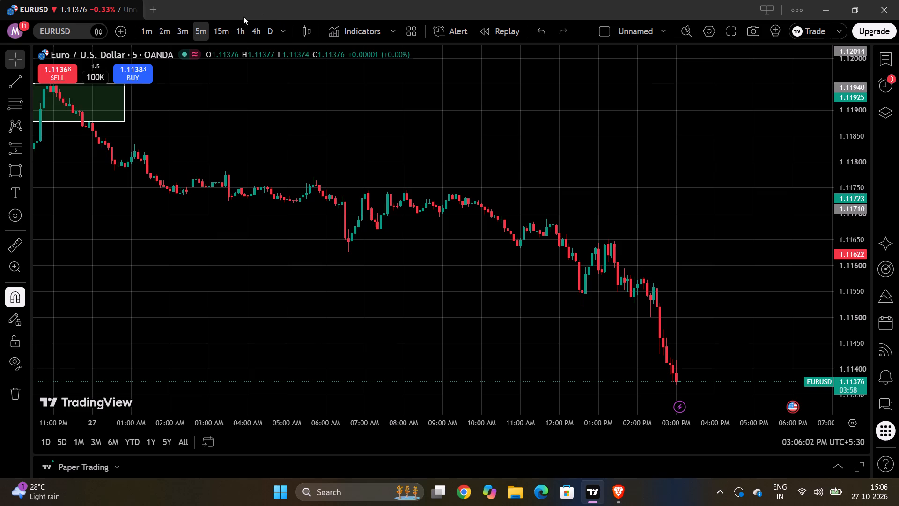
click(216, 29)
scroll(497, 179, down, 3)
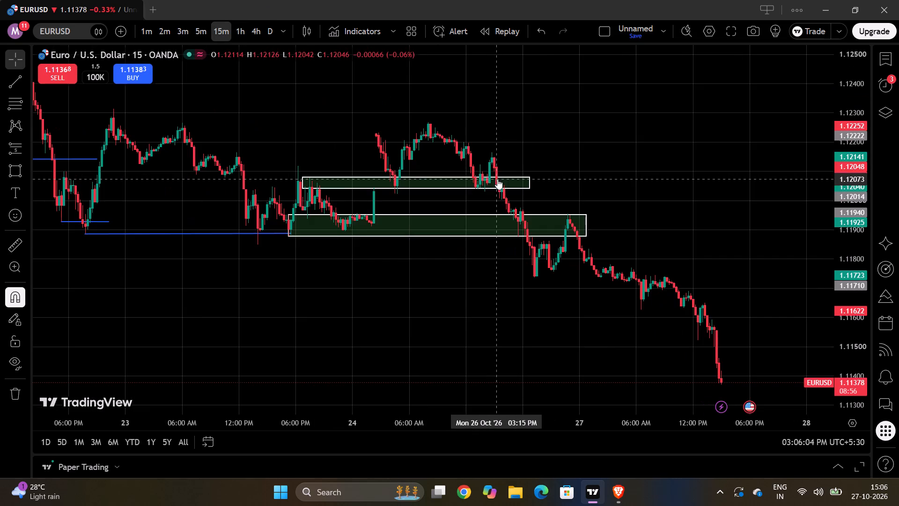
scroll(497, 179, down, 18)
scroll(497, 179, up, 2)
scroll(497, 179, down, 4)
scroll(497, 179, up, 1)
scroll(497, 179, down, 1)
scroll(497, 179, up, 9)
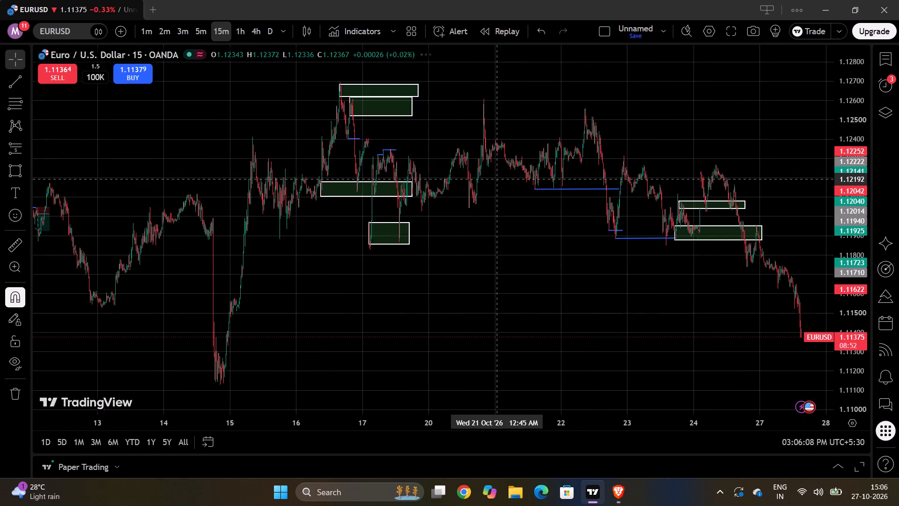
scroll(497, 179, up, 20)
scroll(497, 179, up, 5)
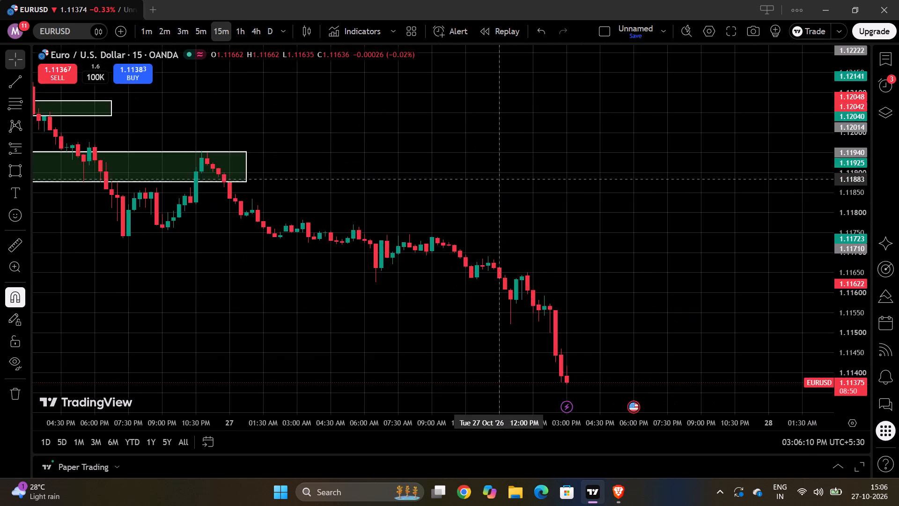
scroll(497, 179, up, 5)
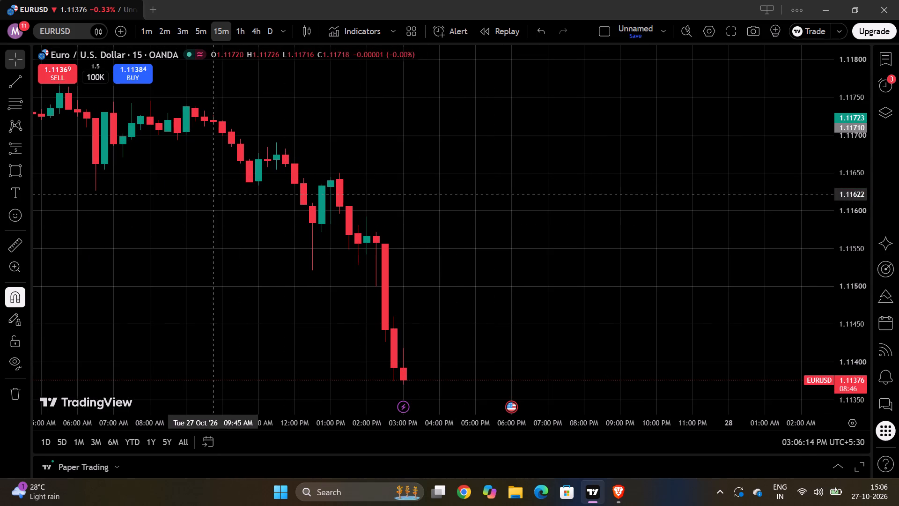
Draw a rectangle zone from 1.11640 down to about 1.11586, starting at the 01:00 PM candle and extending to about 11:45 PM.
click(13, 170)
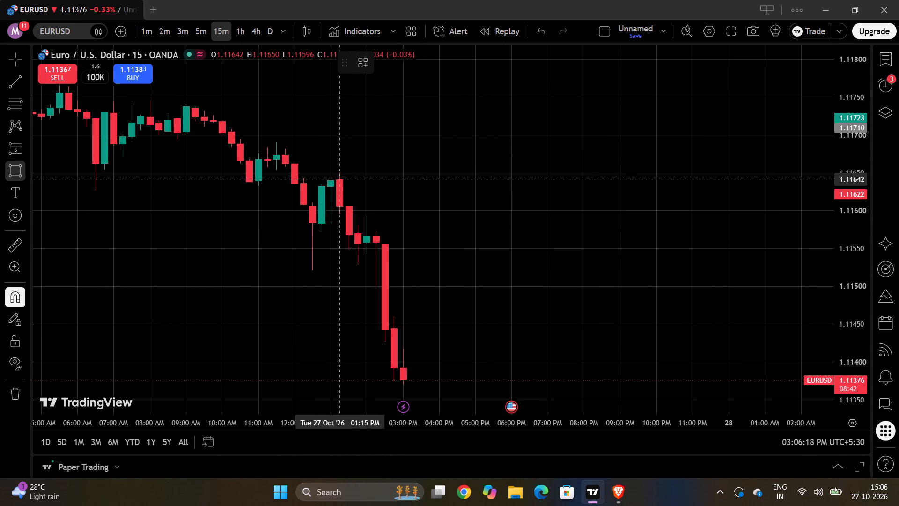
click(333, 179)
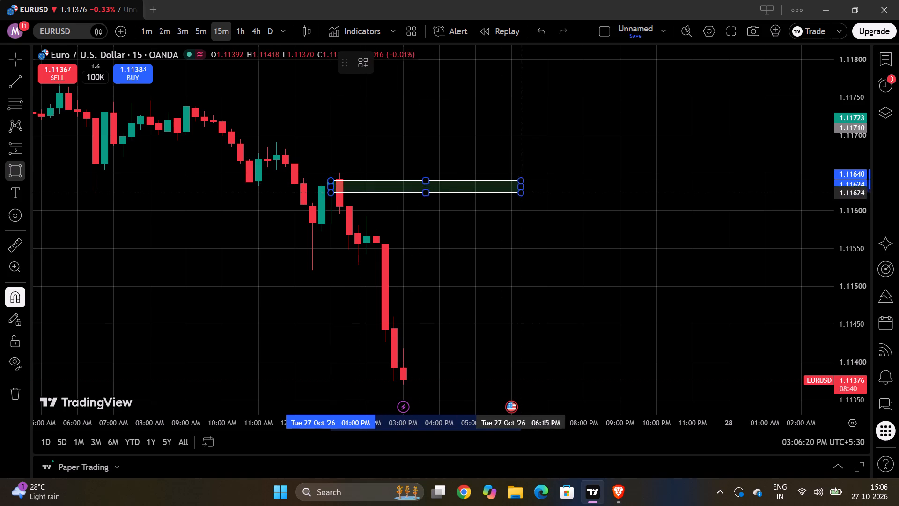
click(721, 221)
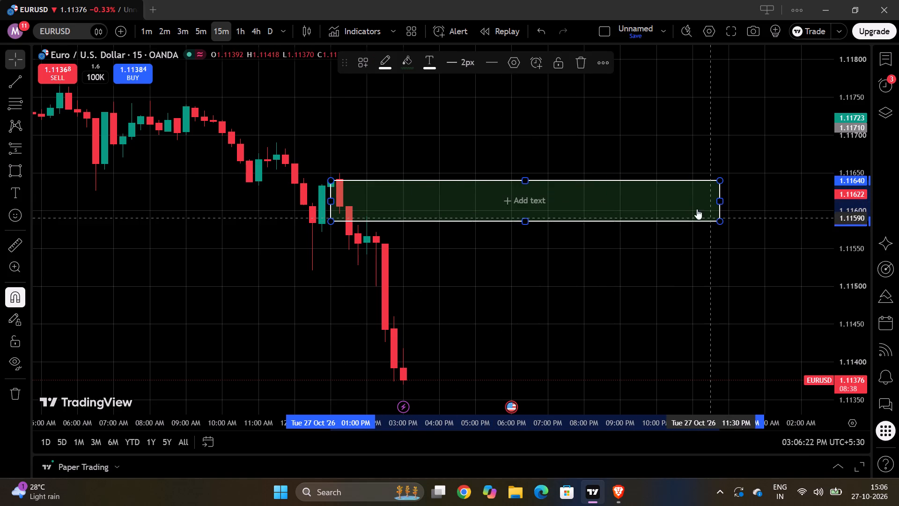
click(626, 144)
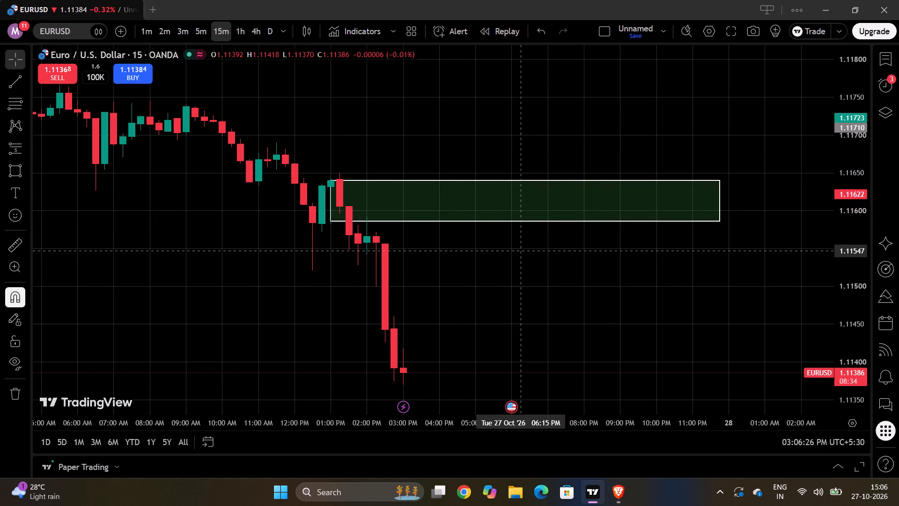
Create a EURUSD price crossing alert at 1.11584, just below the new zone's lower edge.
click(455, 34)
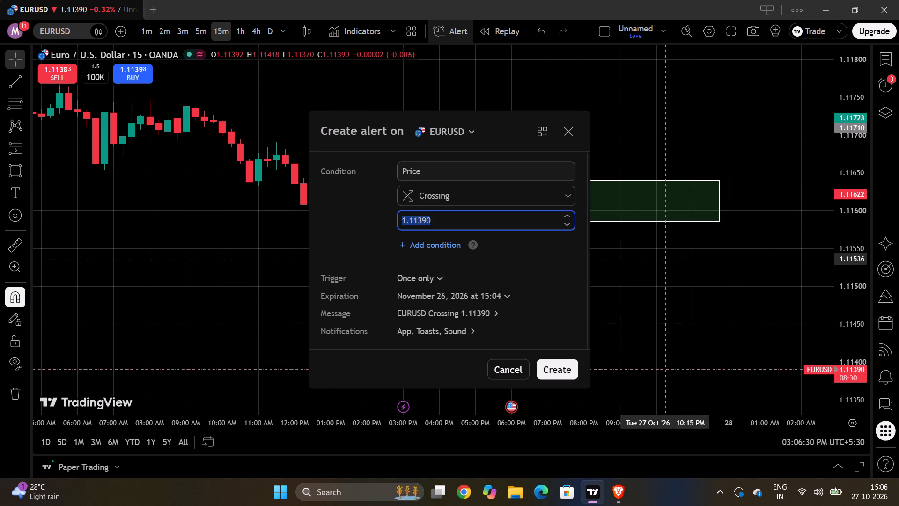
drag(705, 369, 705, 364)
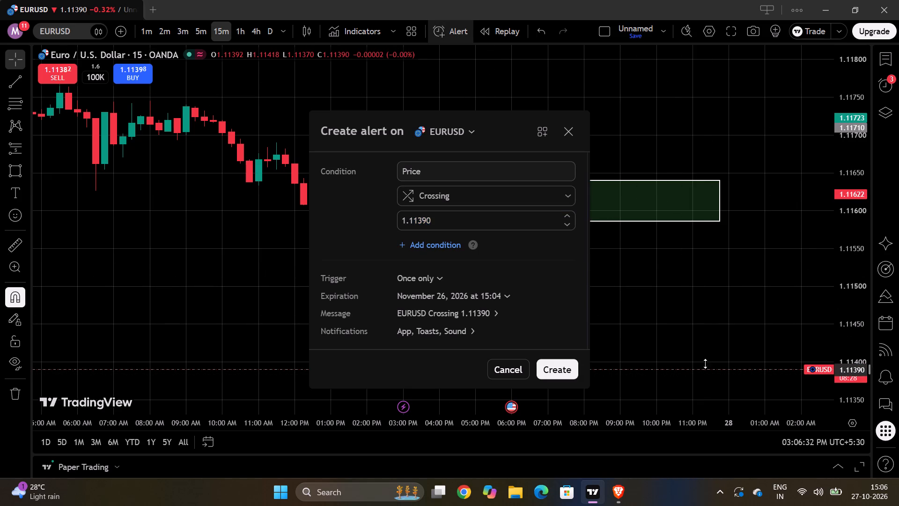
drag(705, 364, 717, 222)
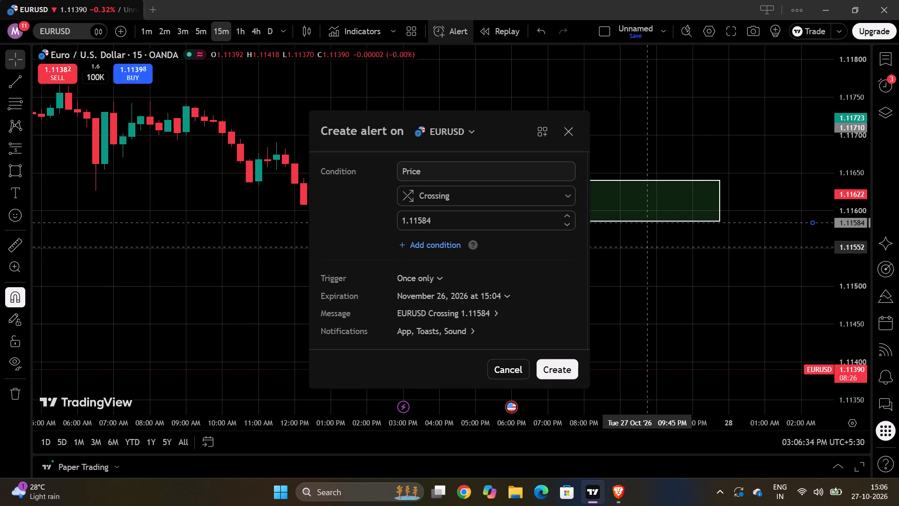
click(563, 364)
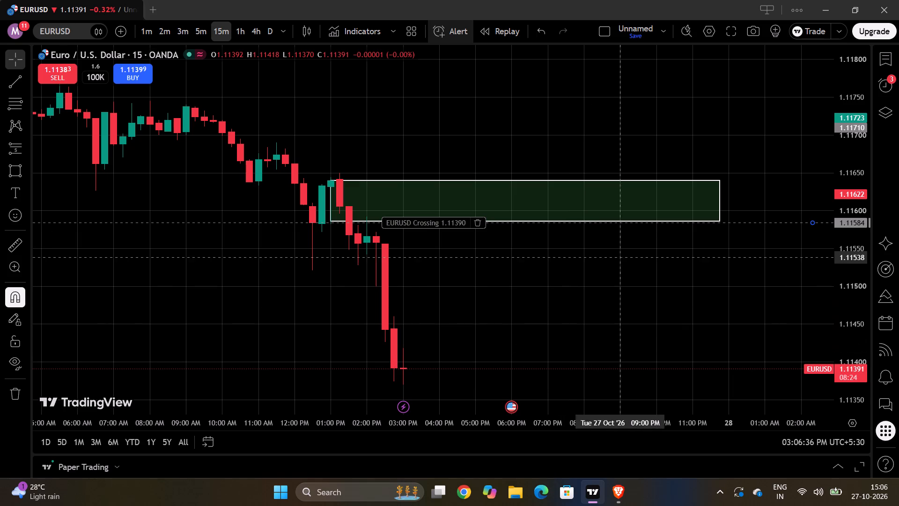
Delete the XAUUSD 4,025.206 and 4,157.906 and EURUSD 1.11952 and 1.11951 entries from the alert log, then return to the watchlist.
click(882, 90)
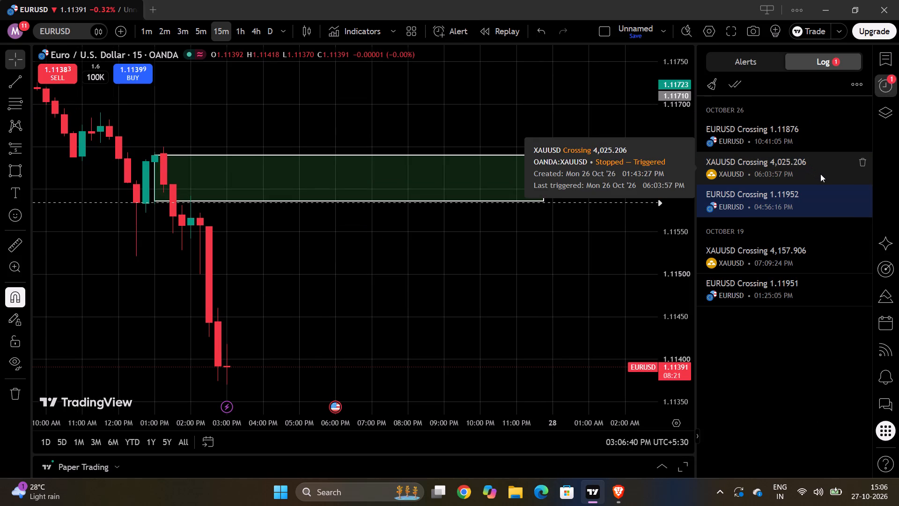
click(860, 162)
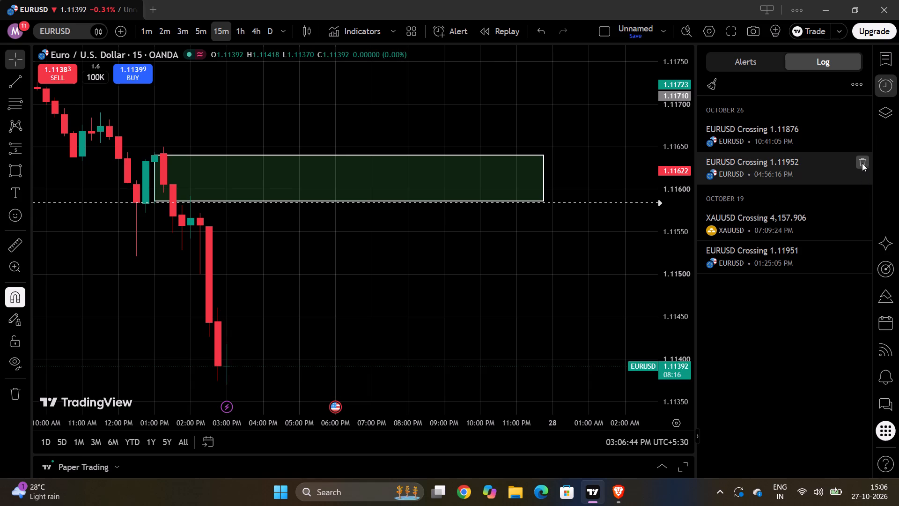
click(865, 159)
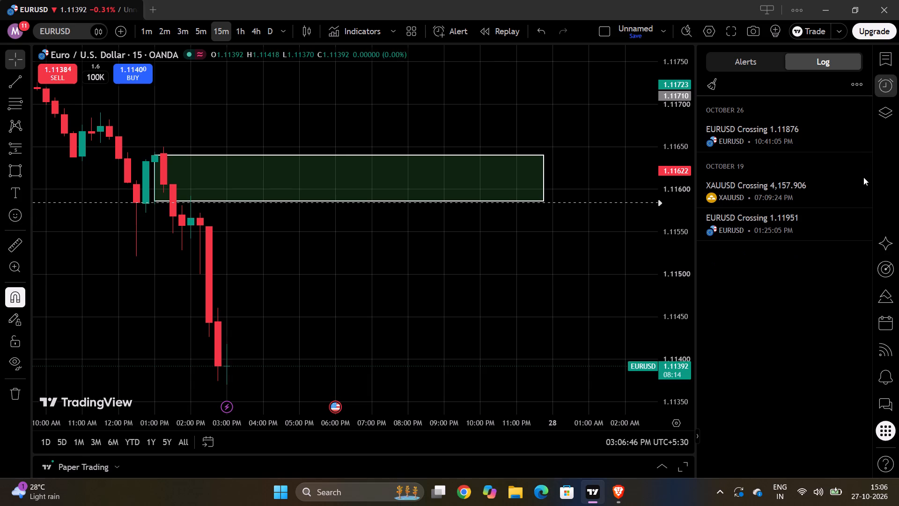
click(861, 186)
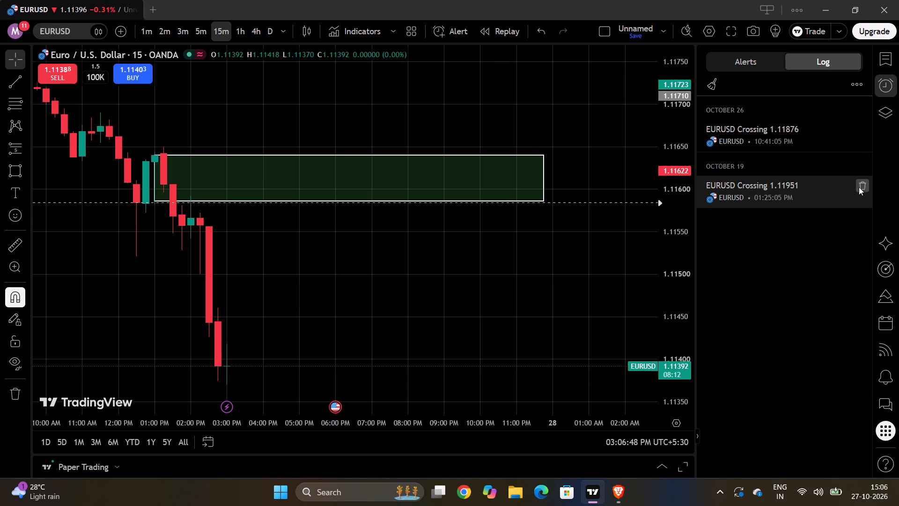
click(859, 185)
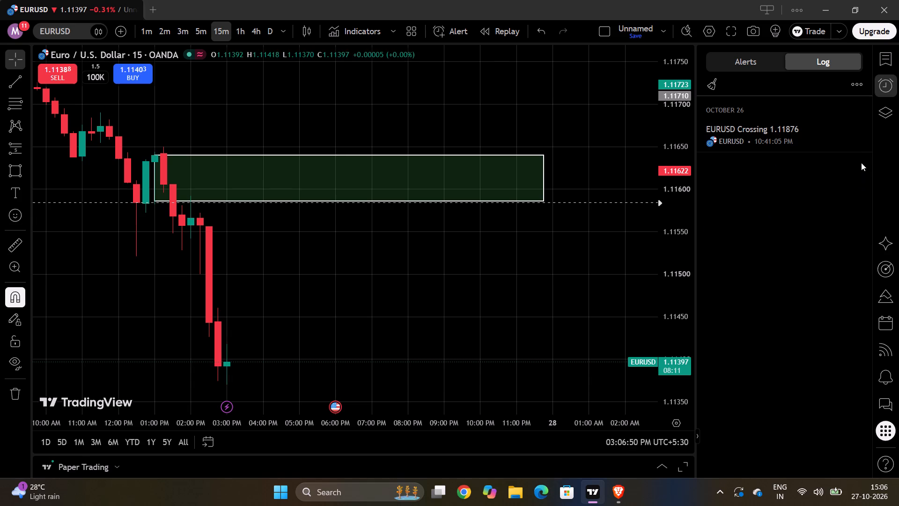
click(892, 65)
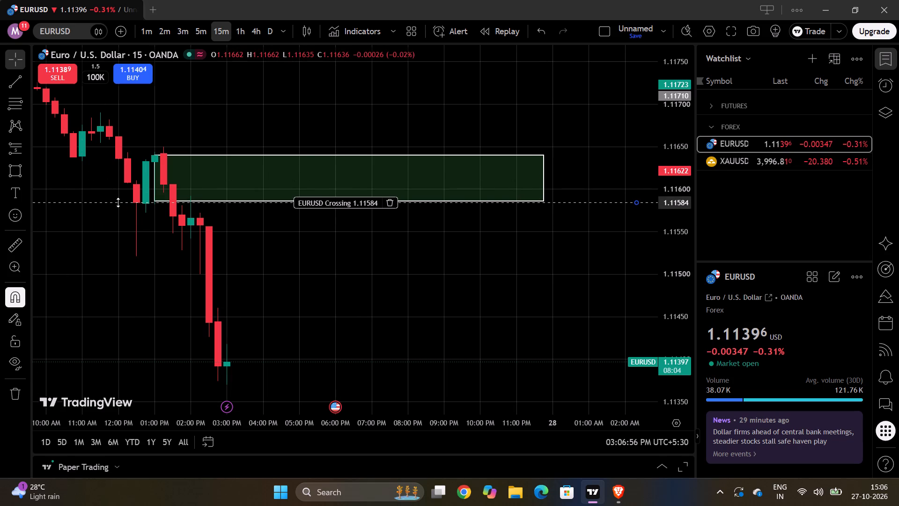
Move the EURUSD crossing alert on the chart down to 1.11543.
drag(118, 202, 123, 234)
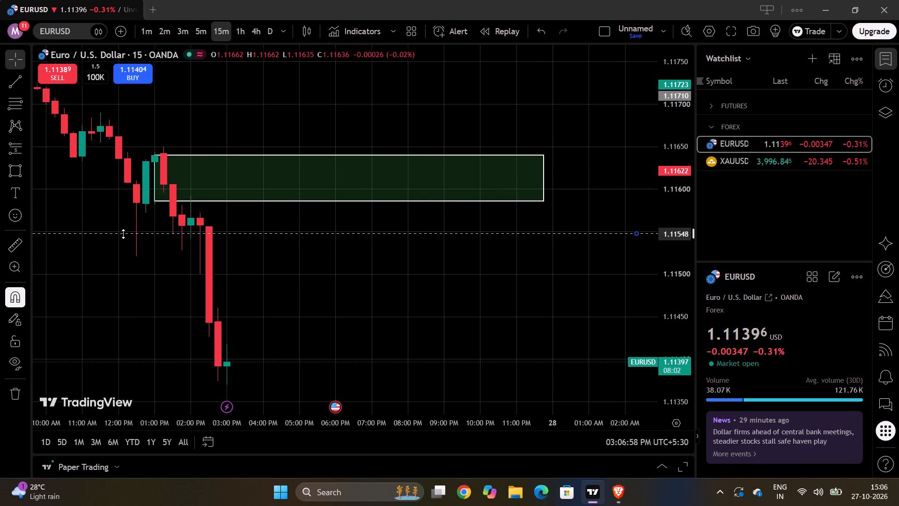
drag(123, 234, 123, 237)
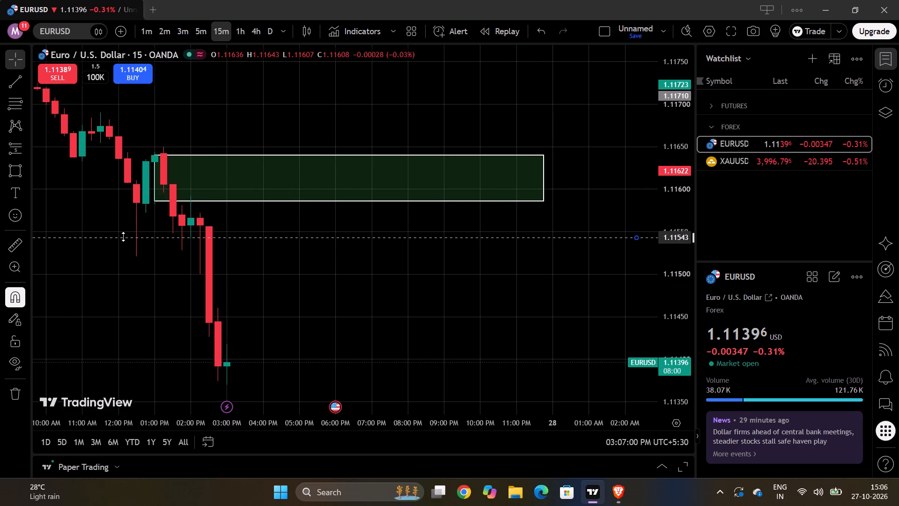
Switch the chart to XAUUSD from the watchlist and hide the watchlist.
click(720, 159)
click(886, 64)
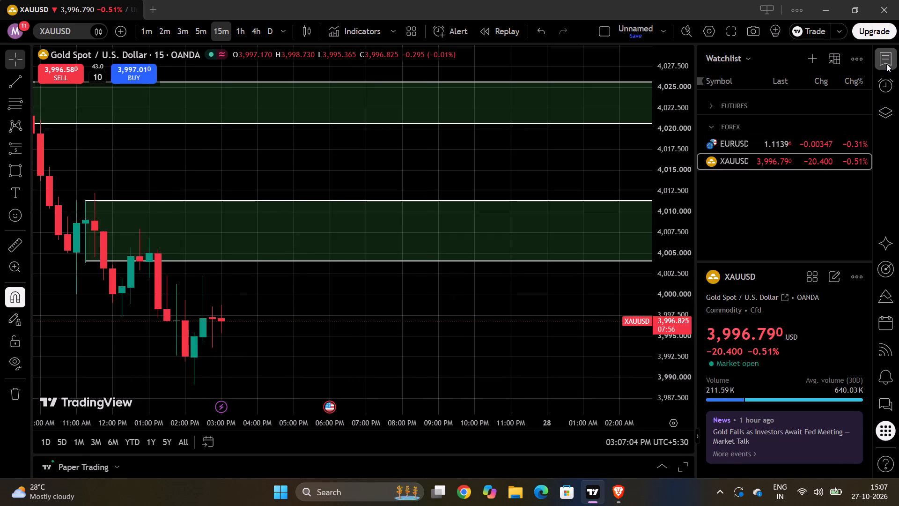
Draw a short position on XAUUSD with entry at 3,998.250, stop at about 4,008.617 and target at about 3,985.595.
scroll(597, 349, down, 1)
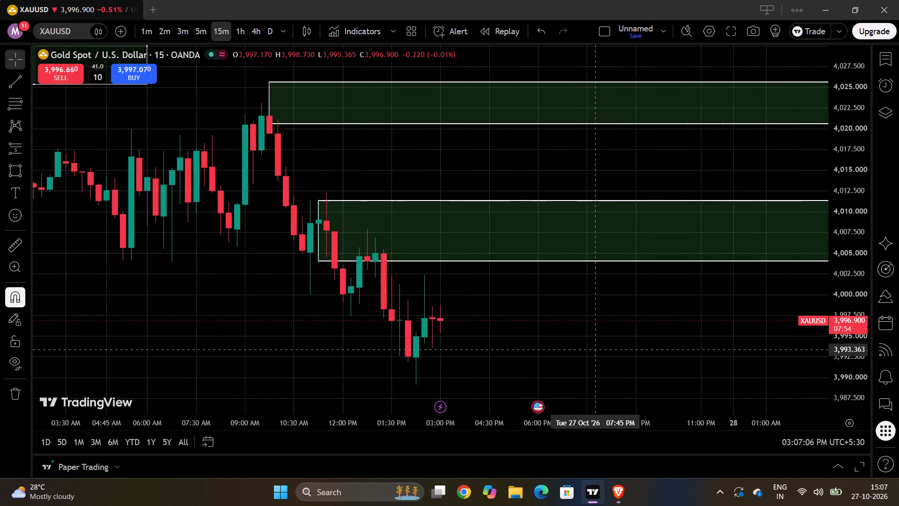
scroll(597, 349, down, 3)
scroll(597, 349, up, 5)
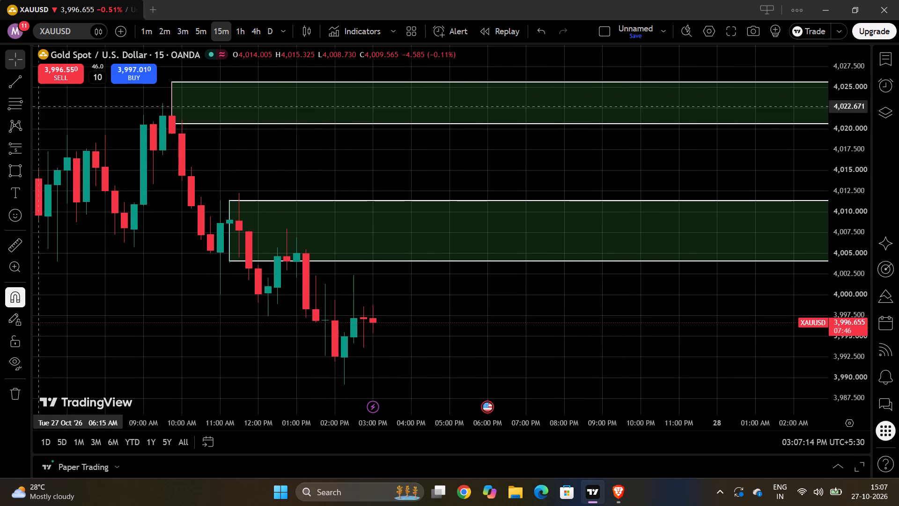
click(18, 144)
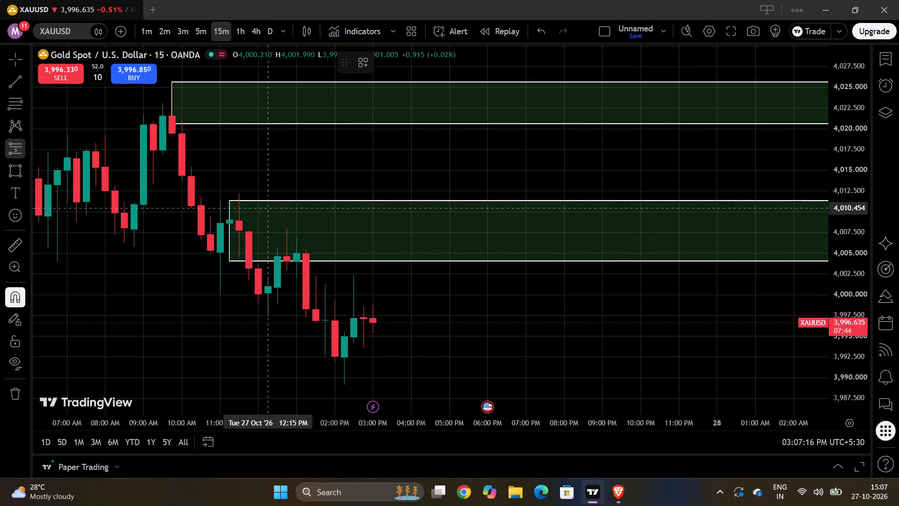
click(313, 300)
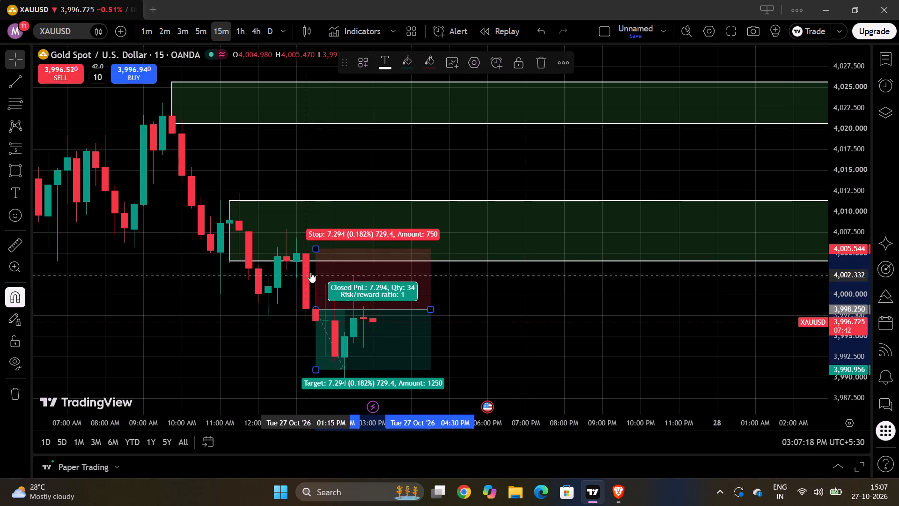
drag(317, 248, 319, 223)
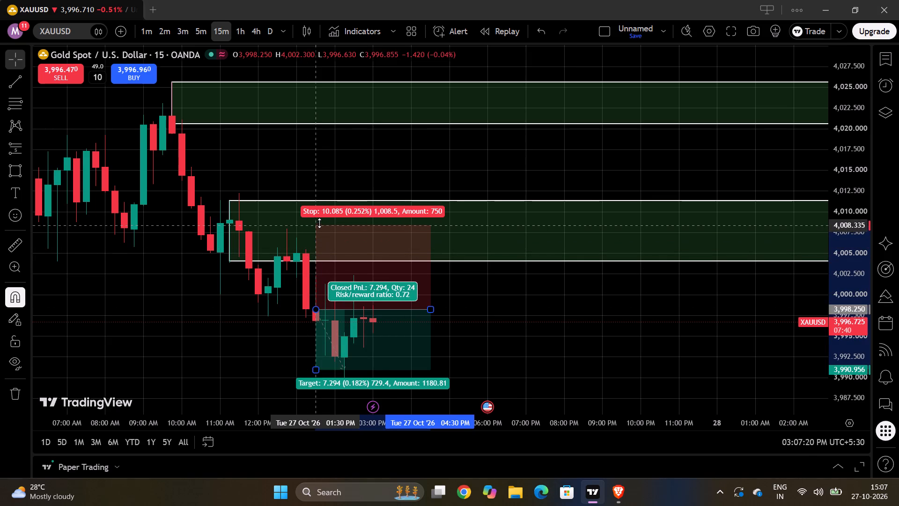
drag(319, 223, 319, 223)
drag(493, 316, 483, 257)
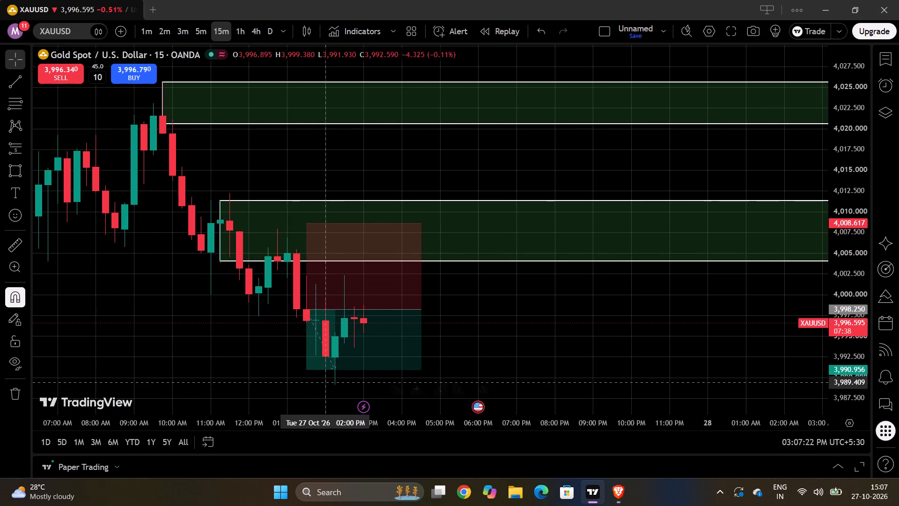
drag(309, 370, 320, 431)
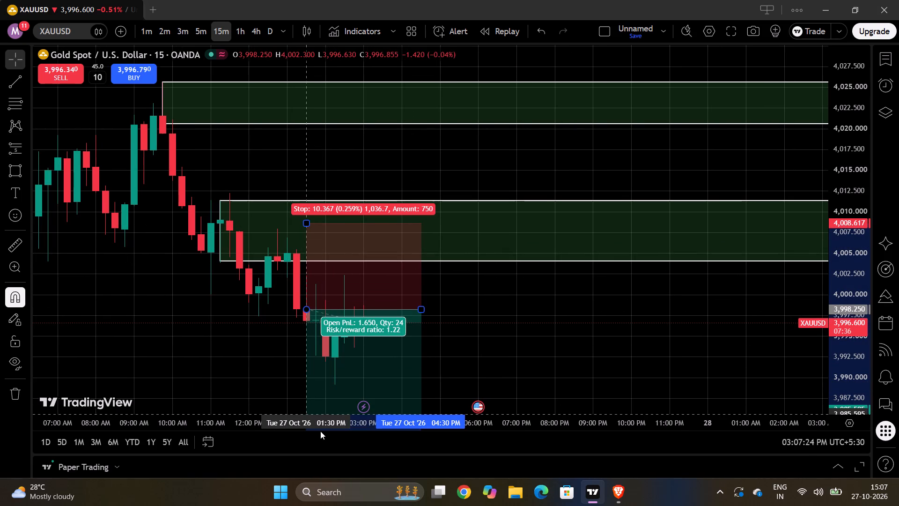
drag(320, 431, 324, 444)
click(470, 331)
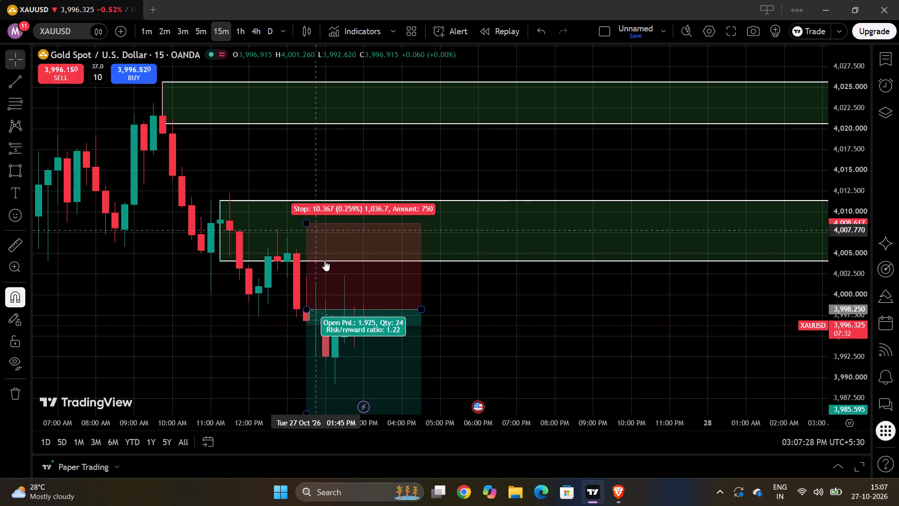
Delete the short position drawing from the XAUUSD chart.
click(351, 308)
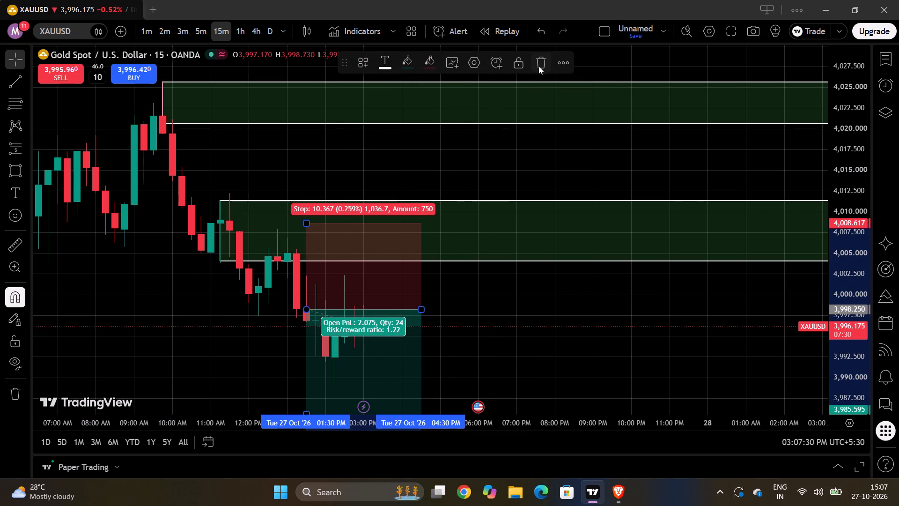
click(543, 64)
Switch the XAUUSD chart to the 5-minute timeframe.
click(202, 30)
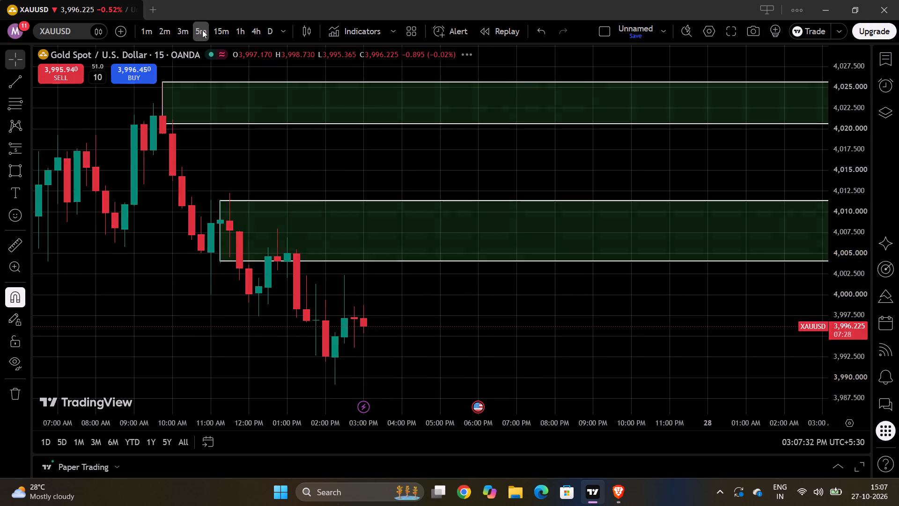
Draw a short position from the 12:55 PM candle with entry at 4,004.025, stop at about 4,008.769 and target at about 3,991.941.
scroll(285, 275, down, 5)
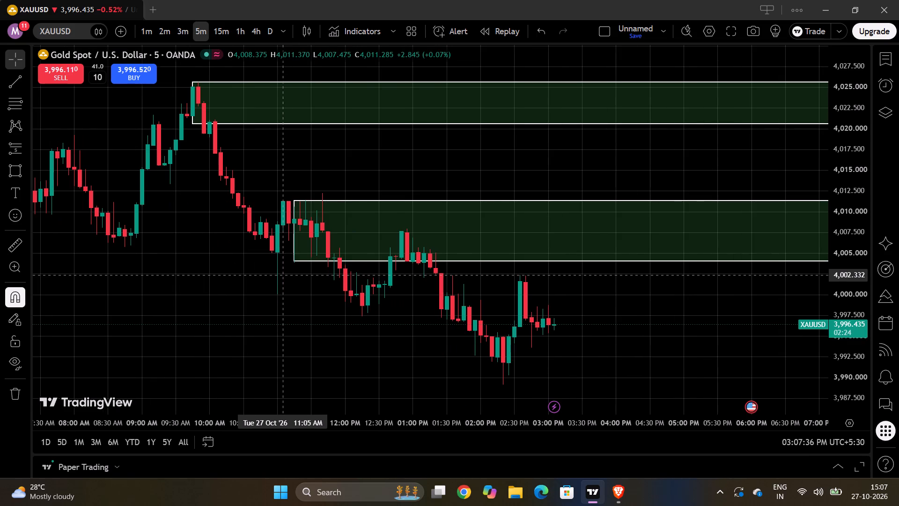
scroll(285, 275, up, 3)
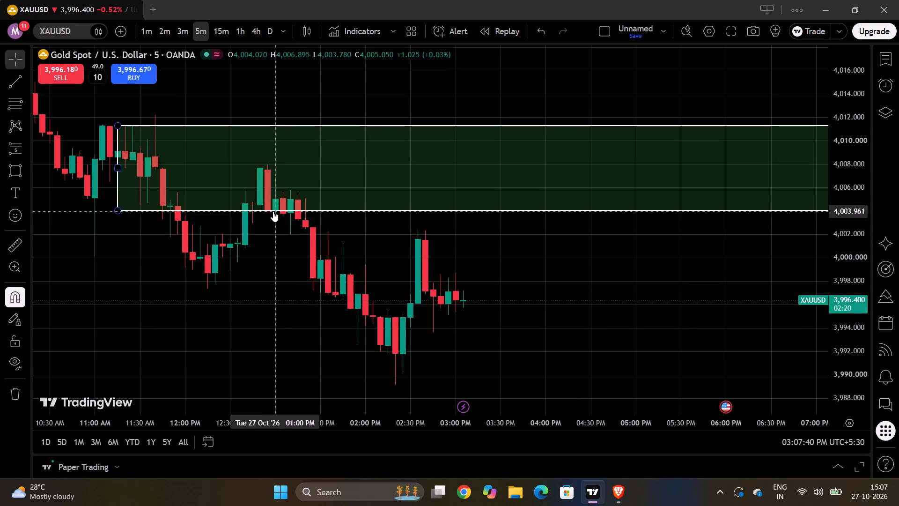
click(16, 149)
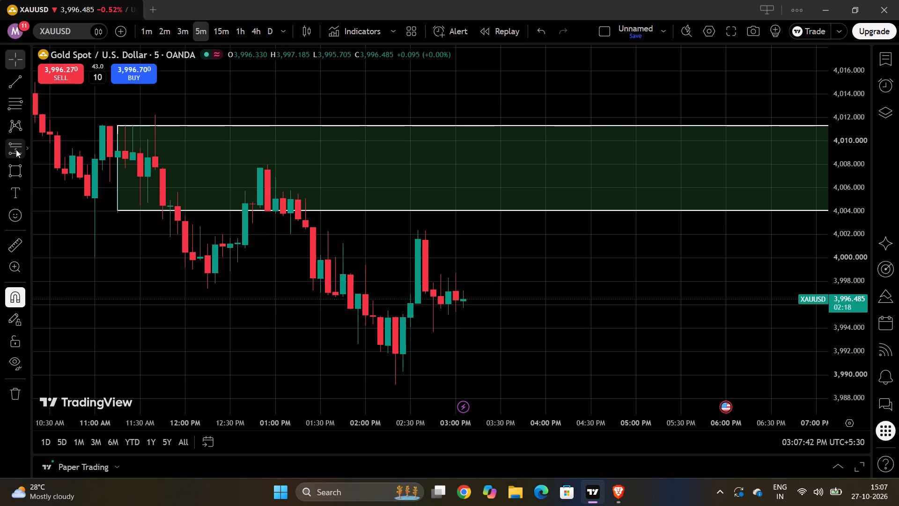
click(270, 210)
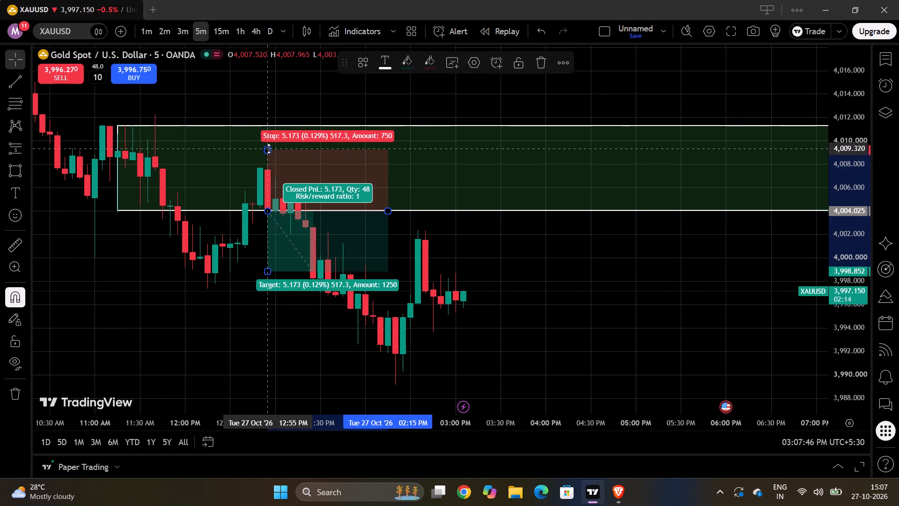
drag(269, 149, 271, 149)
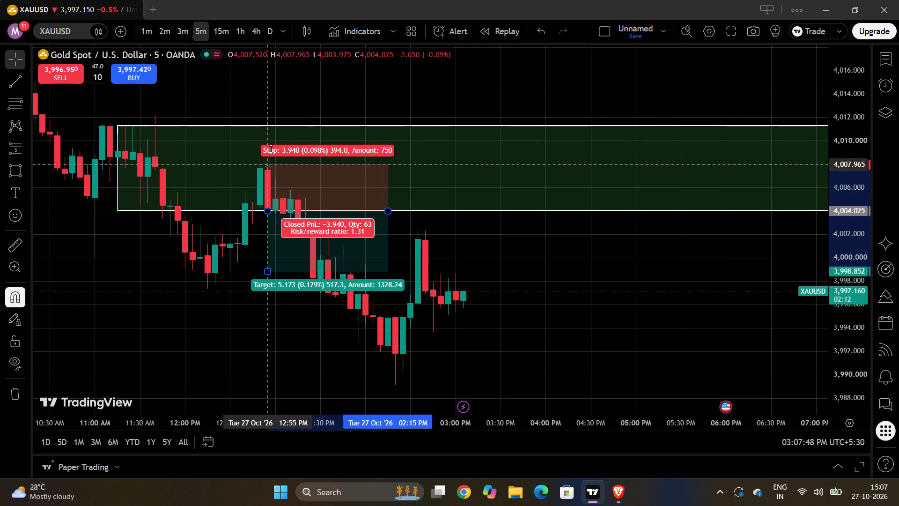
drag(271, 149, 286, 152)
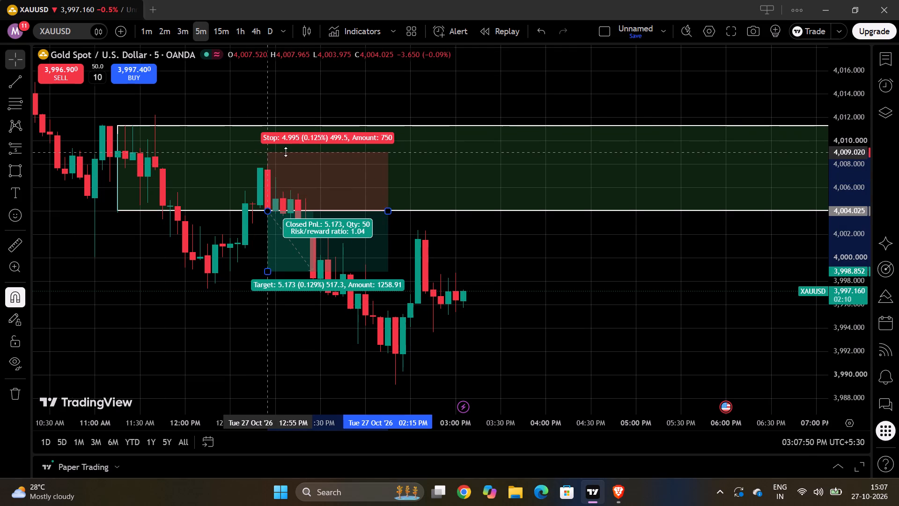
drag(286, 152, 292, 155)
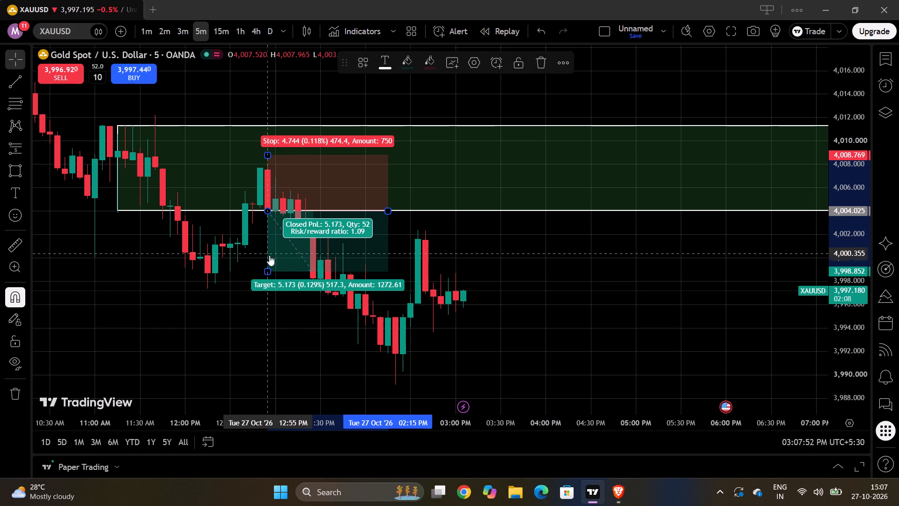
drag(268, 271, 265, 312)
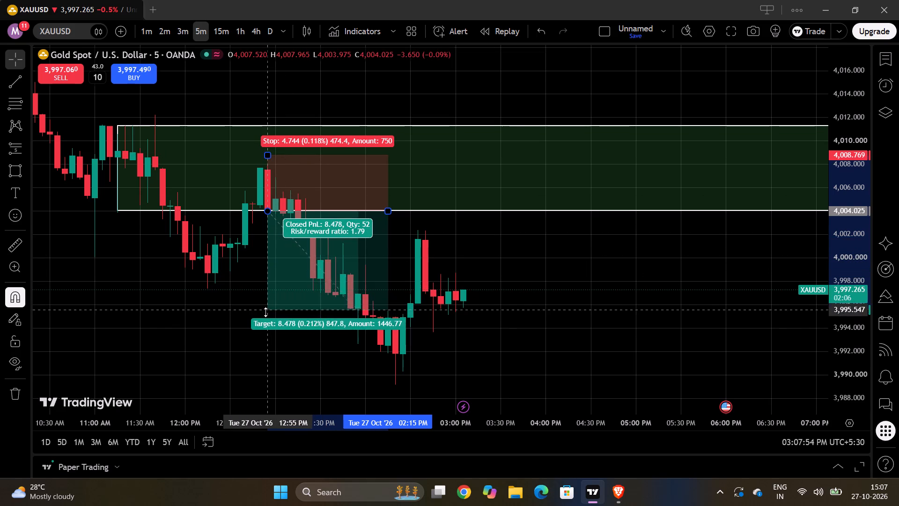
drag(265, 312, 262, 351)
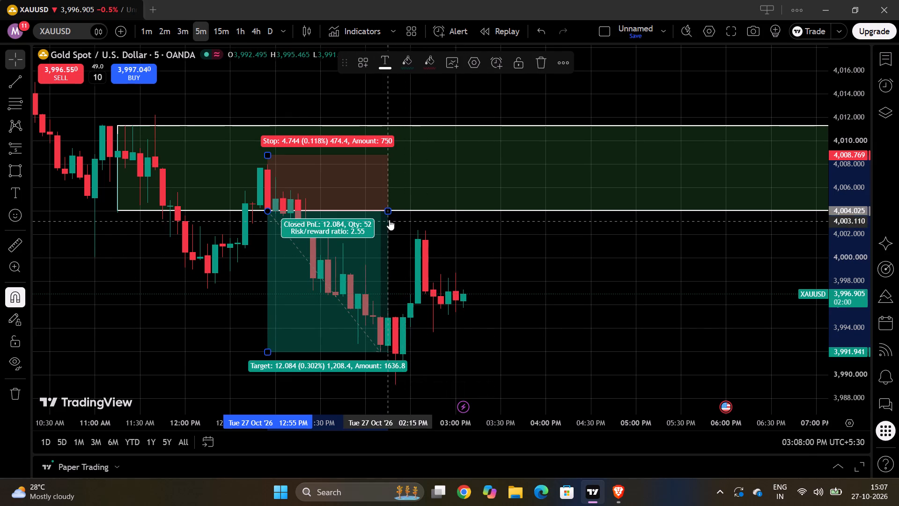
click(408, 248)
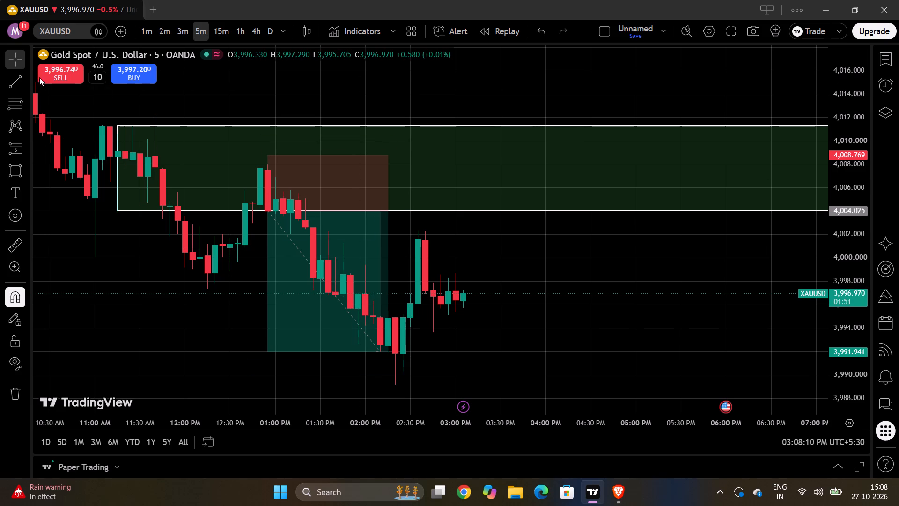
Place a paper-trading market sell order for 10 units of XAUUSD.
click(54, 71)
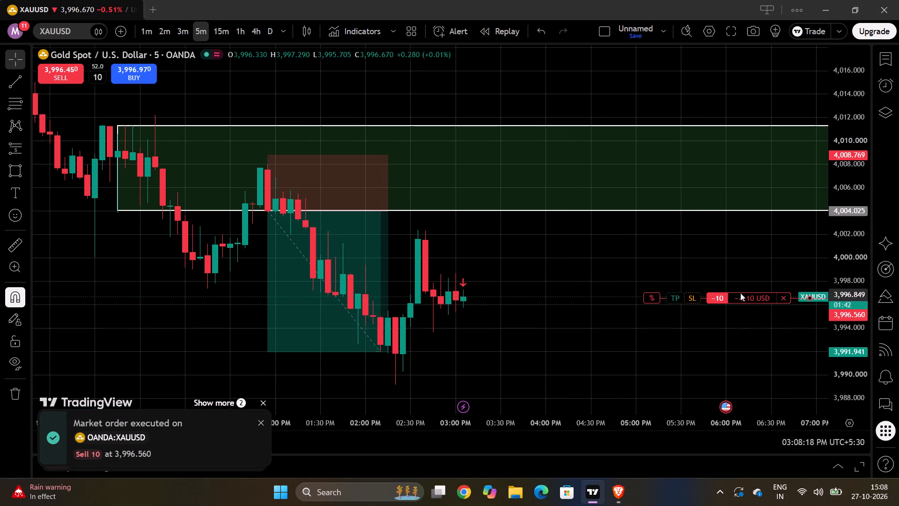
Close the open 10-unit short position on XAUUSD.
click(788, 298)
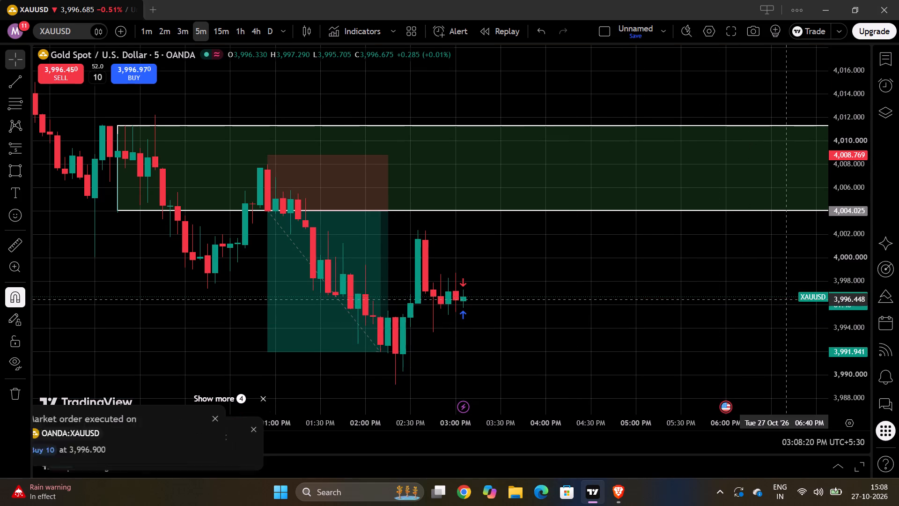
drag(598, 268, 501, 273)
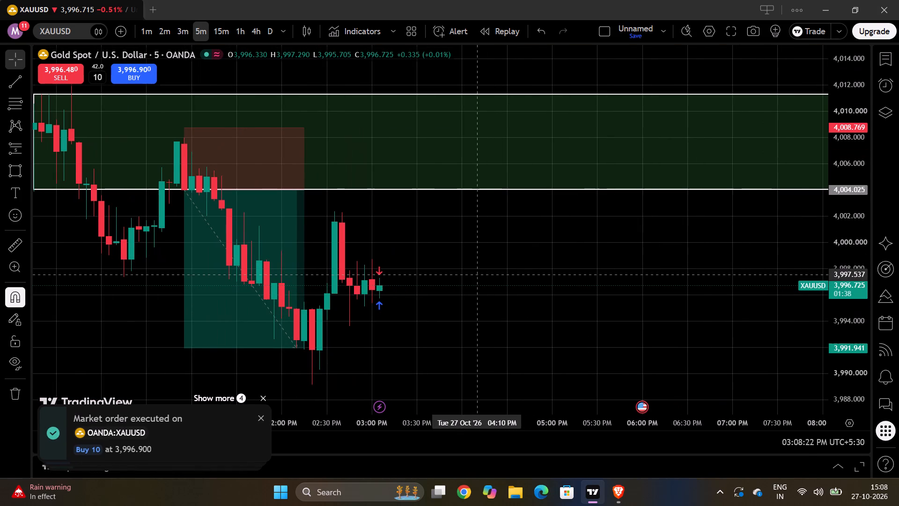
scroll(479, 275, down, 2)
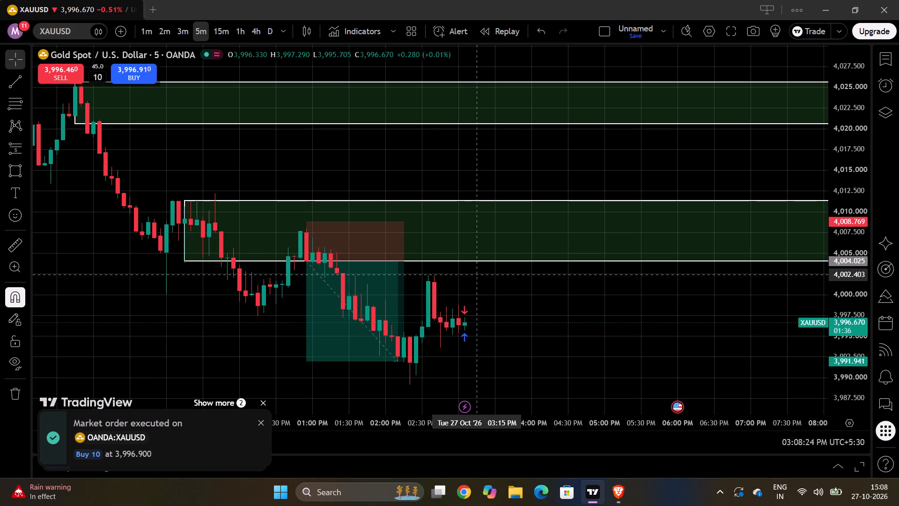